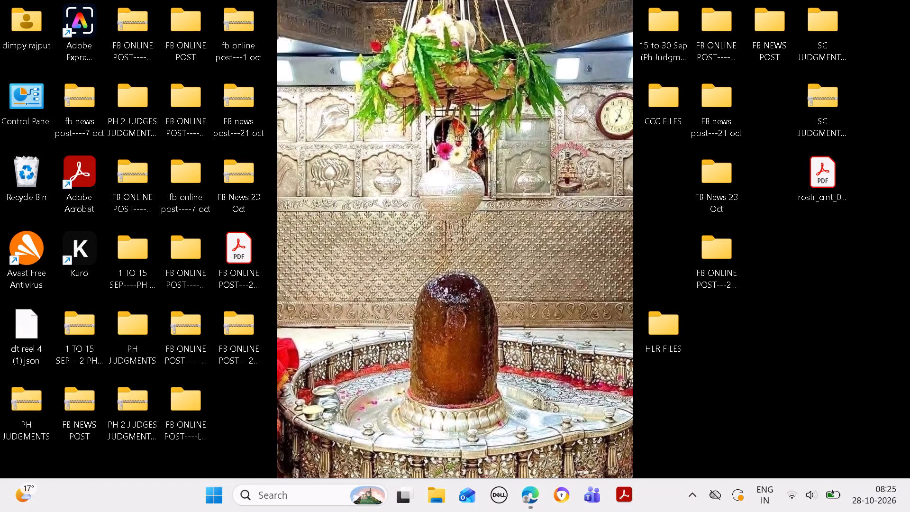
# Switch to Microsoft Edge, open the LAW HERALD ADMIN favourite and go to Search Case under Case Admin.
pyautogui.doubleClick(528, 490)
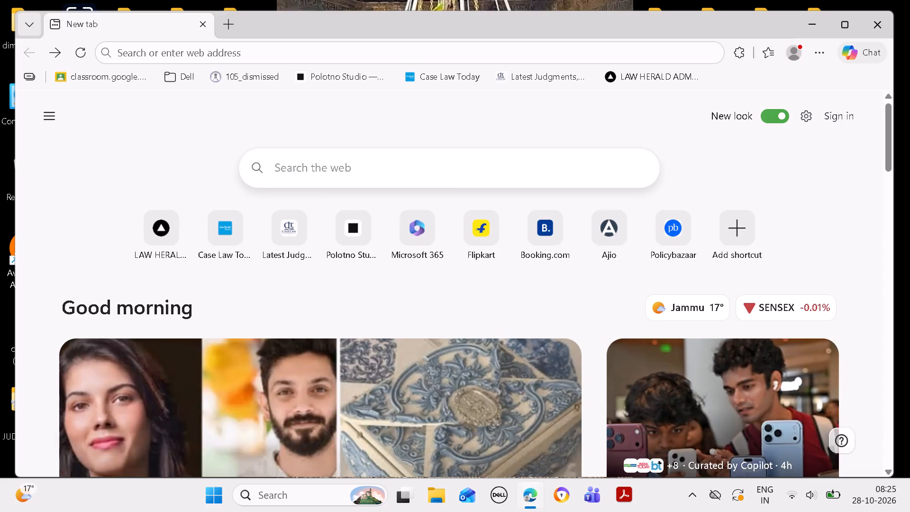
pyautogui.click(528, 490)
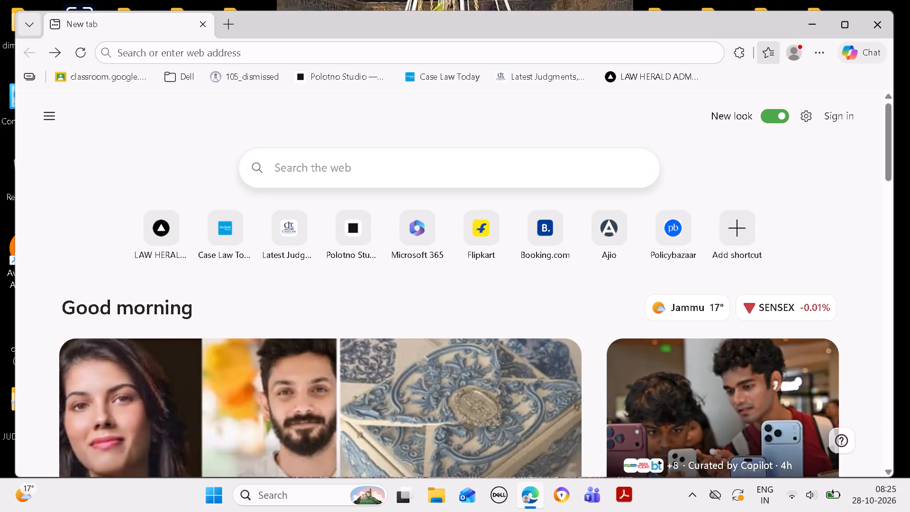
pyautogui.click(765, 57)
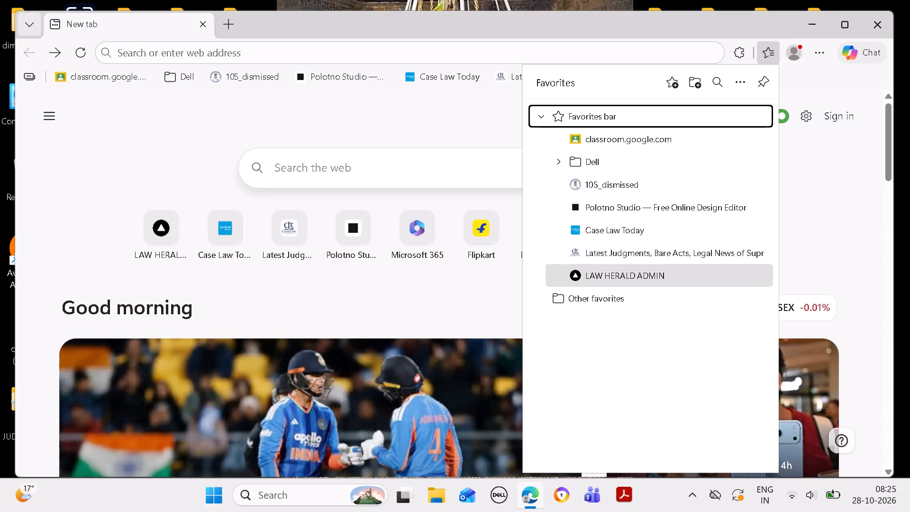
pyautogui.click(655, 274)
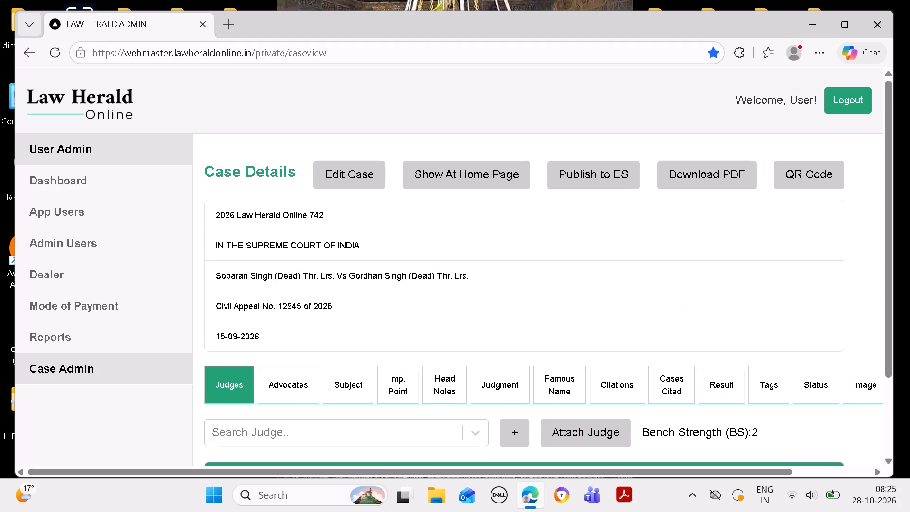
pyautogui.scroll(-5, 883, 239)
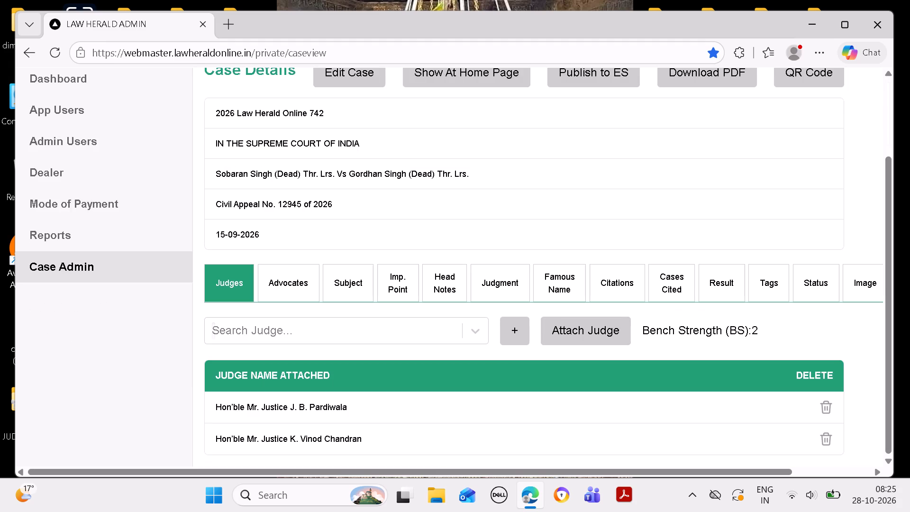
pyautogui.click(103, 260)
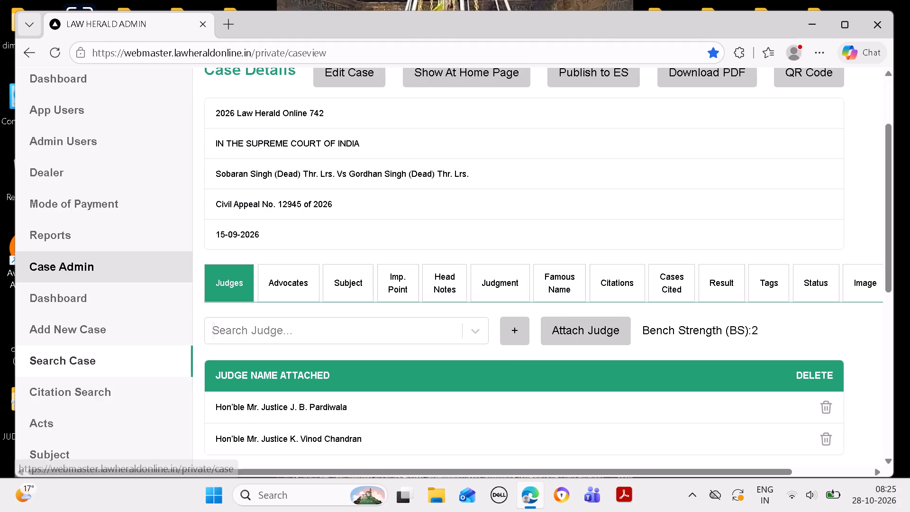
pyautogui.click(94, 362)
# Search the case list for case number 182 of year 2016.
pyautogui.click(282, 184)
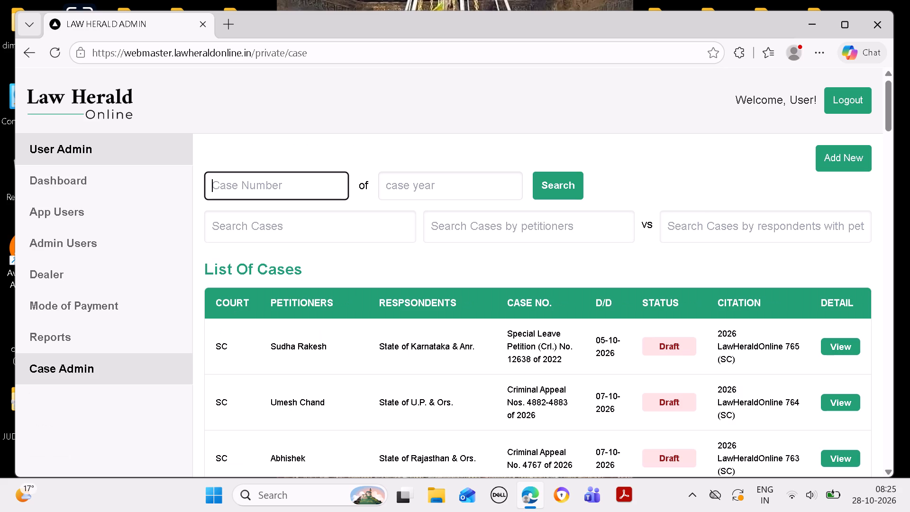
pyautogui.press('1')
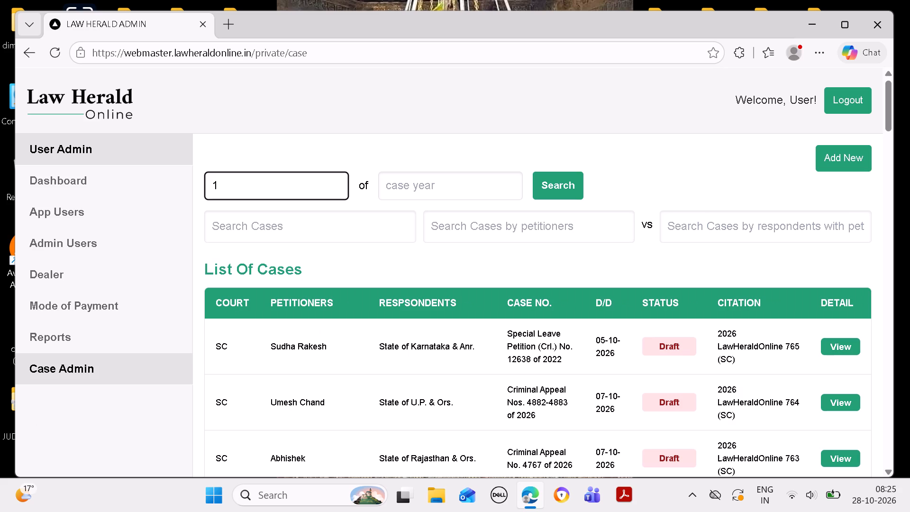
pyautogui.press('8')
pyautogui.press('2')
pyautogui.click(467, 183)
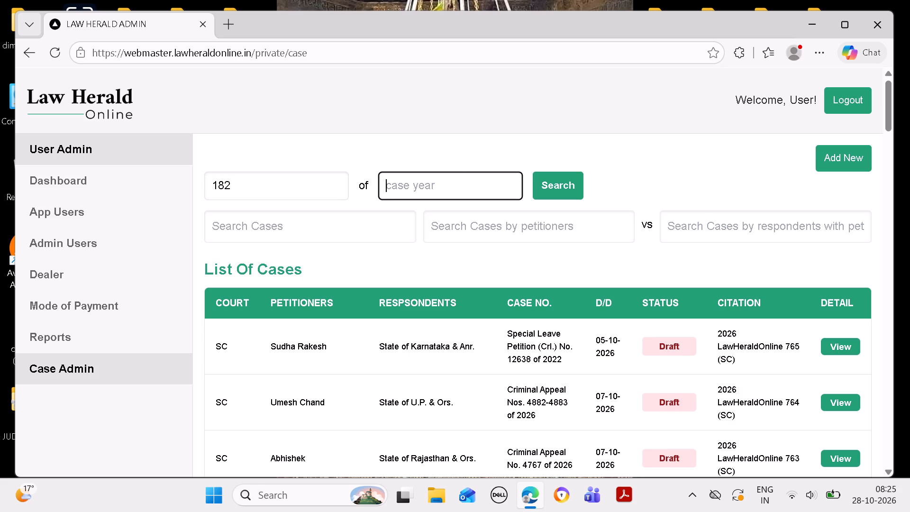
pyautogui.press('2')
pyautogui.press('0')
pyautogui.write('16')
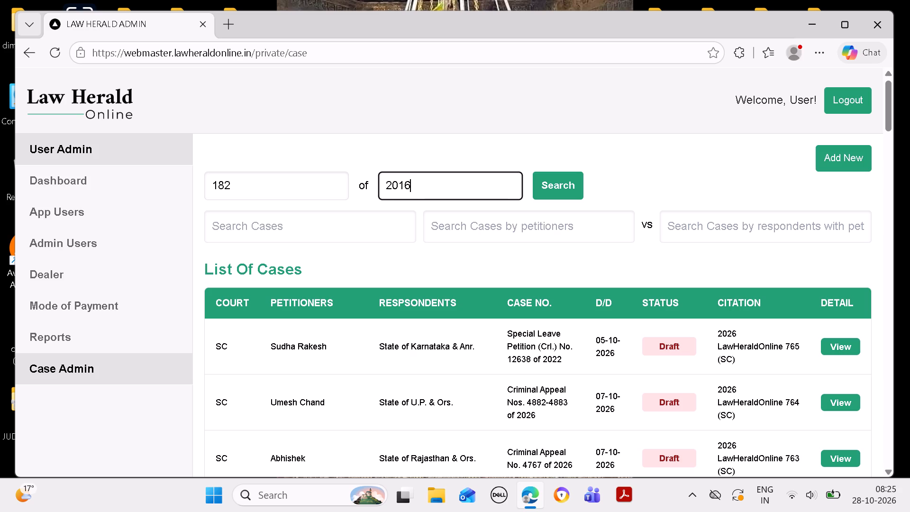
pyautogui.click(567, 177)
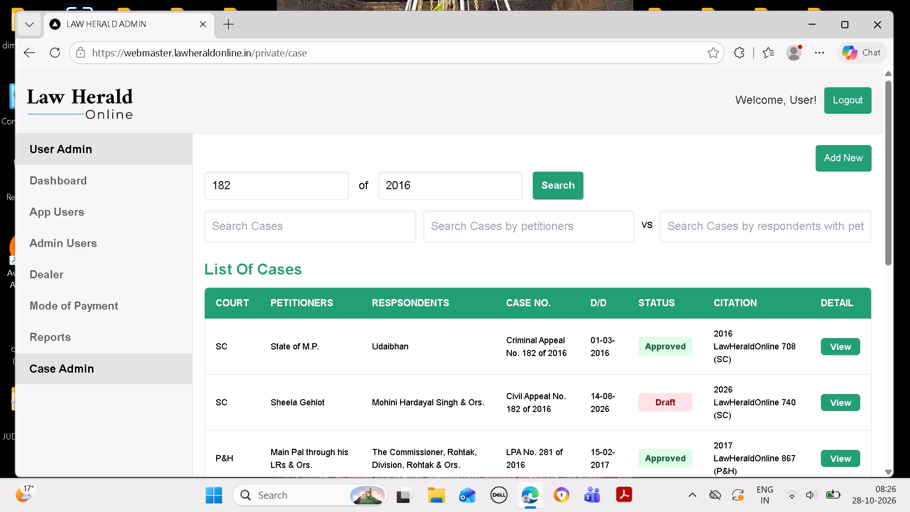
# Open the details of the draft Supreme Court case Civil Appeal No. 182 of 2016 and review its attached judges.
pyautogui.click(837, 402)
pyautogui.scroll(-7, 733, 347)
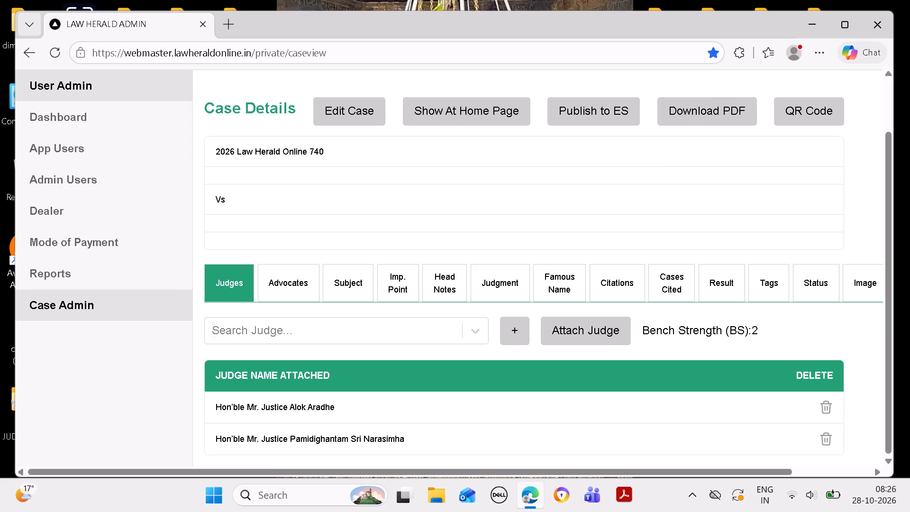
pyautogui.scroll(-2, 713, 320)
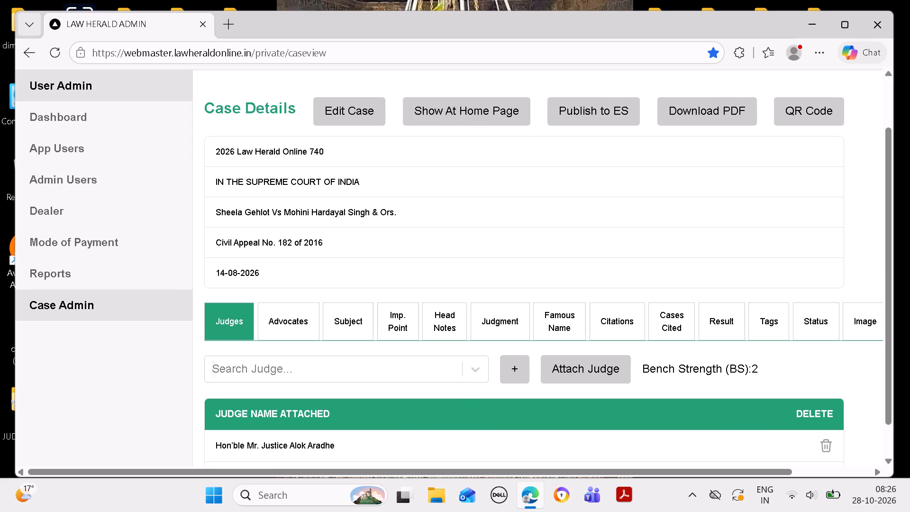
# Return to the Search Case page under Case Admin.
pyautogui.moveTo(101, 302); pyautogui.dragTo(100, 296)
pyautogui.click(85, 396)
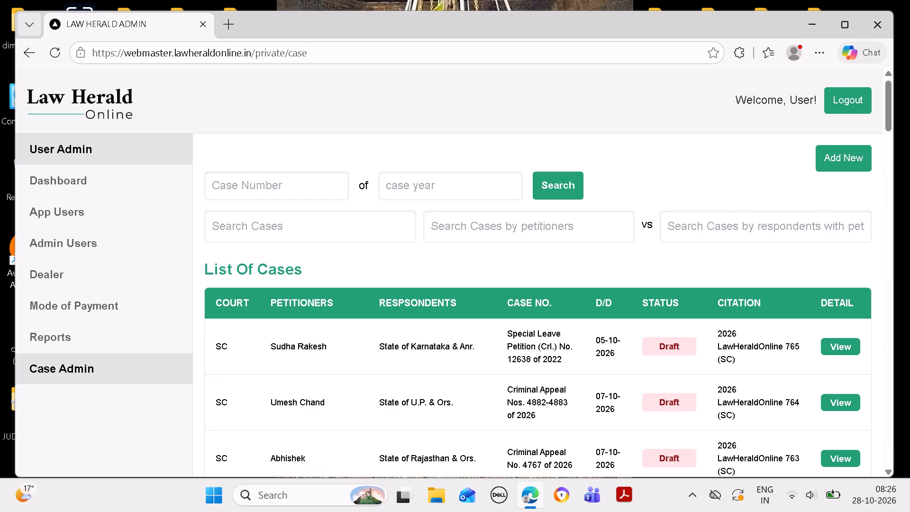
# Minimise the browser and open the Downloads folder in File Explorer from the user's home folder on the desktop.
pyautogui.moveTo(894, 119); pyautogui.dragTo(899, 130)
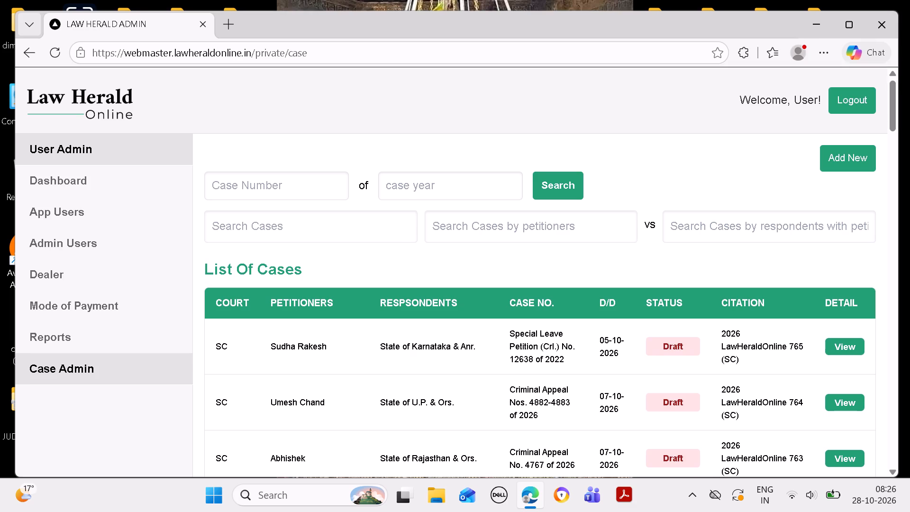
pyautogui.click(814, 24)
pyautogui.doubleClick(34, 21)
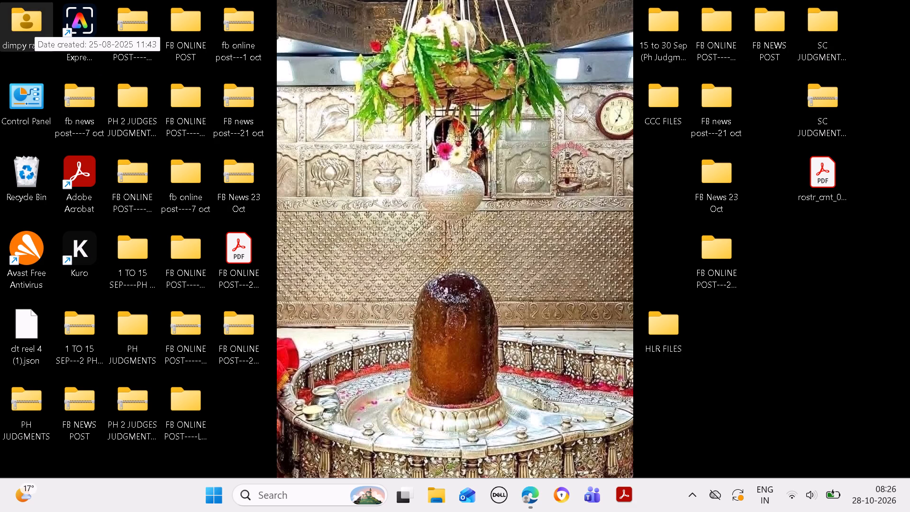
pyautogui.doubleClick(26, 20)
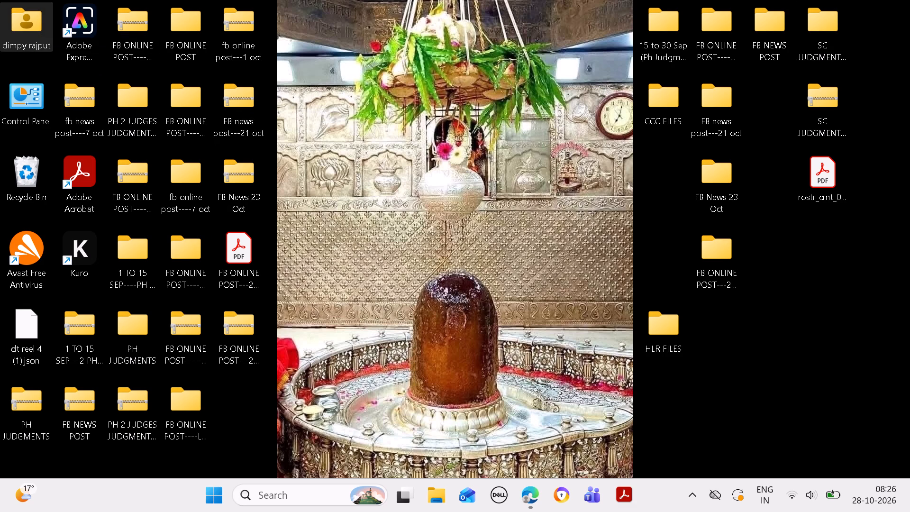
pyautogui.doubleClick(30, 21)
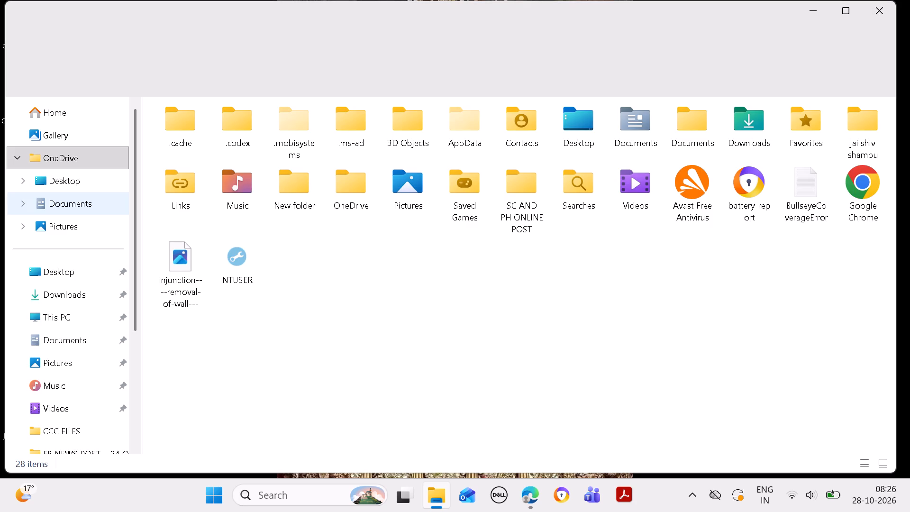
pyautogui.click(79, 296)
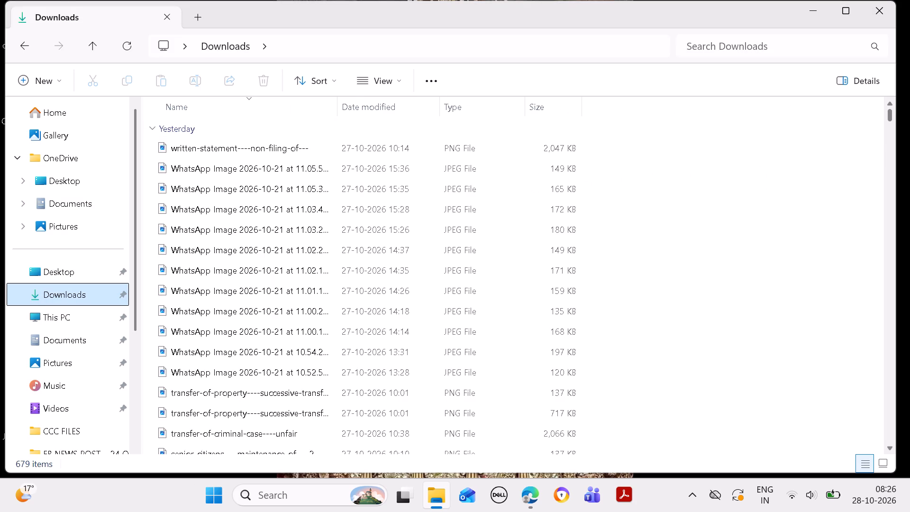
# Open the Word document "LHSC 33 & 34 2026 CJ" from Downloads and maximise its window.
pyautogui.moveTo(889, 110); pyautogui.dragTo(887, 118)
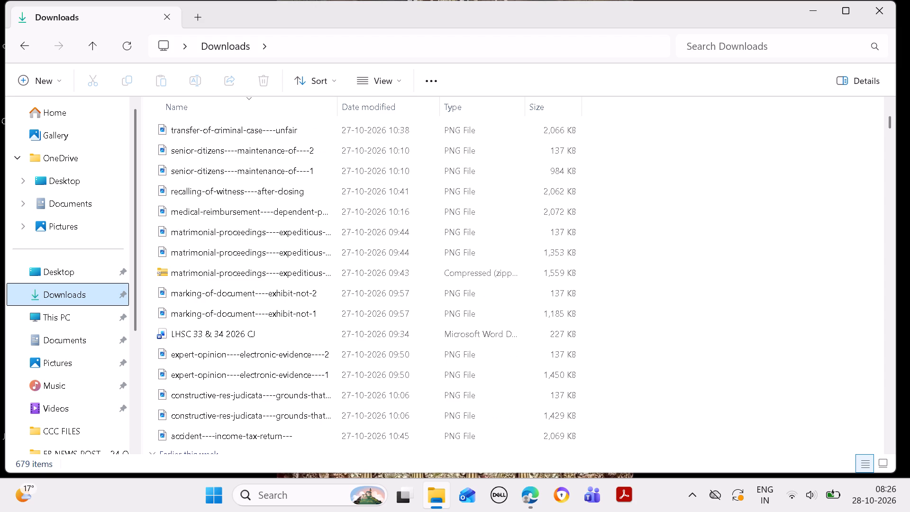
pyautogui.tripleClick(268, 330)
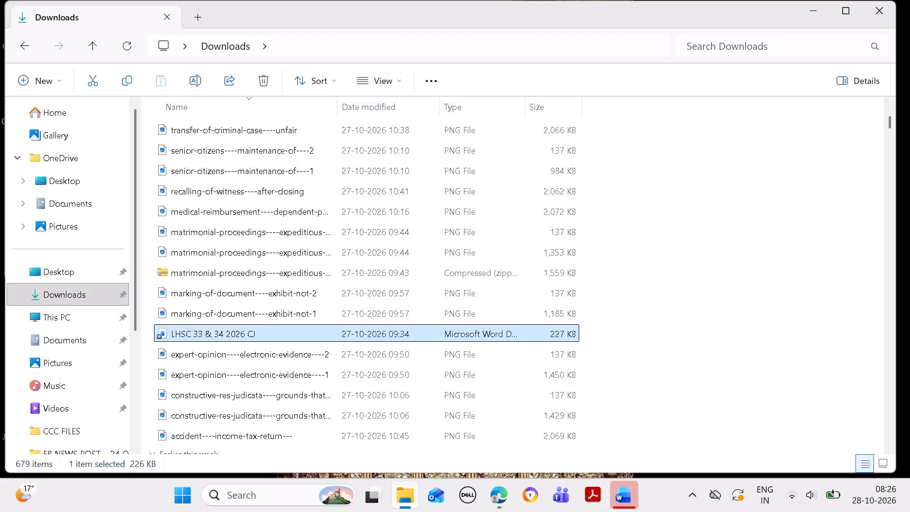
pyautogui.tripleClick(240, 329)
pyautogui.doubleClick(240, 329)
pyautogui.click(622, 493)
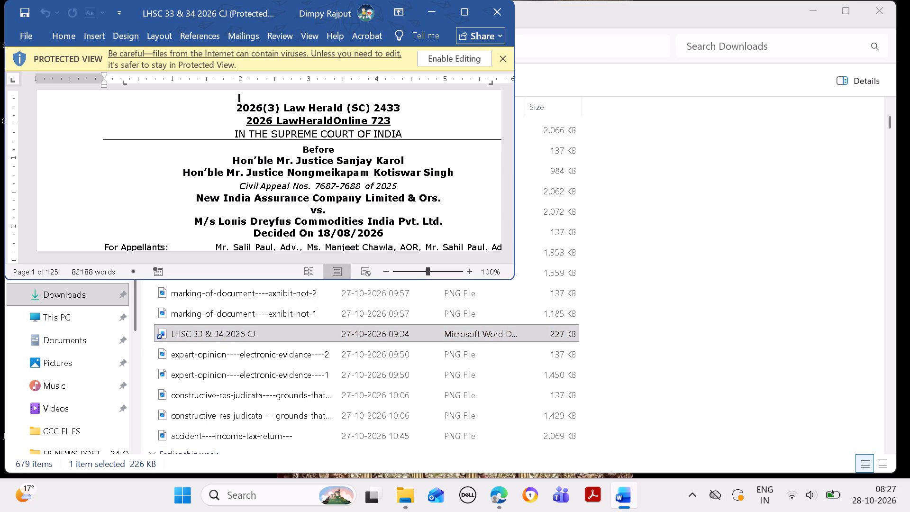
pyautogui.click(465, 11)
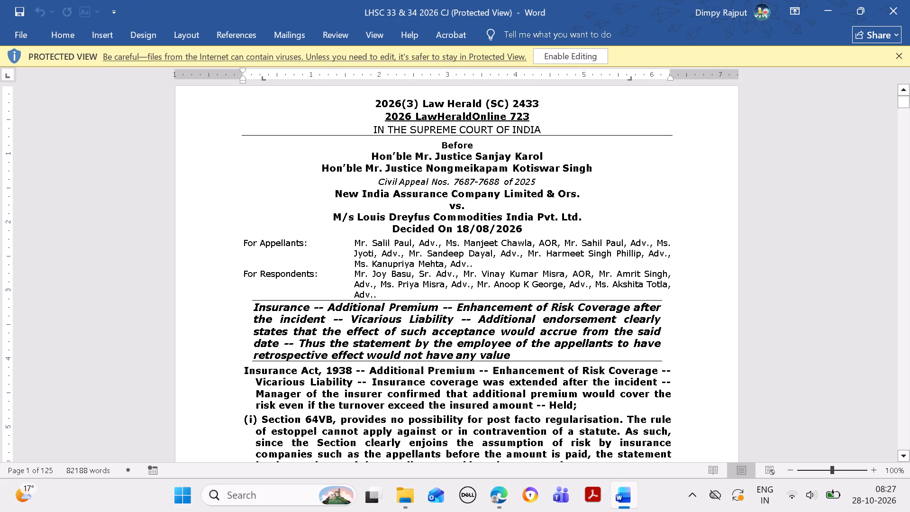
# Find "182 of 2016" in the document to locate that civil appeal's judgment.
pyautogui.hotkey('ctrl', 'a')
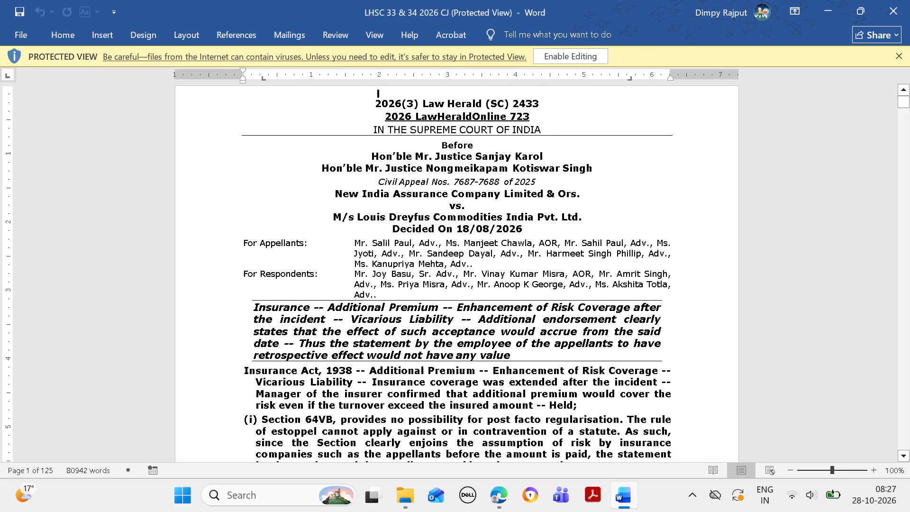
pyautogui.click(89, 122)
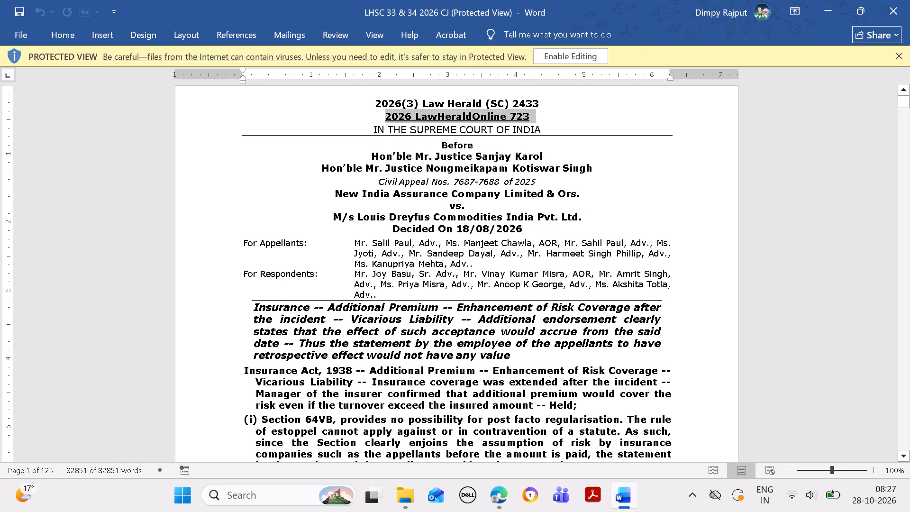
pyautogui.hotkey('ctrl', 'f')
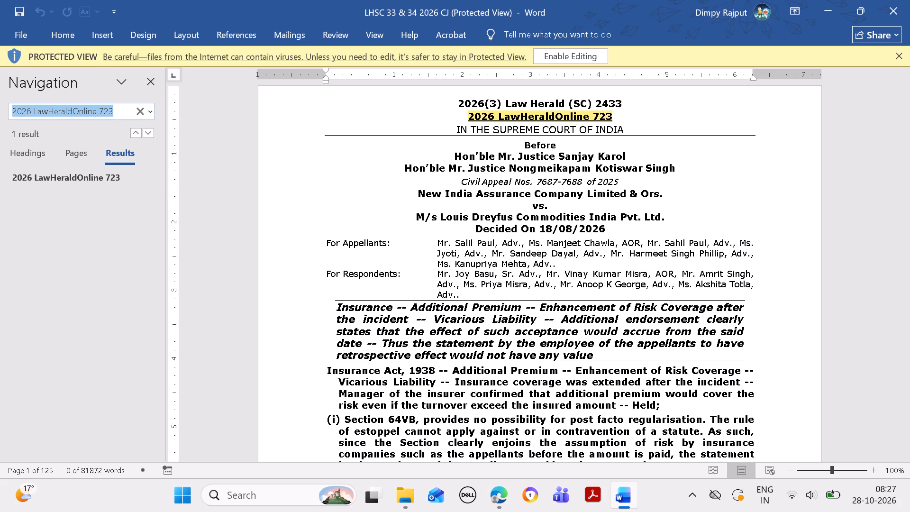
pyautogui.press('BackSpace')
pyautogui.press('1')
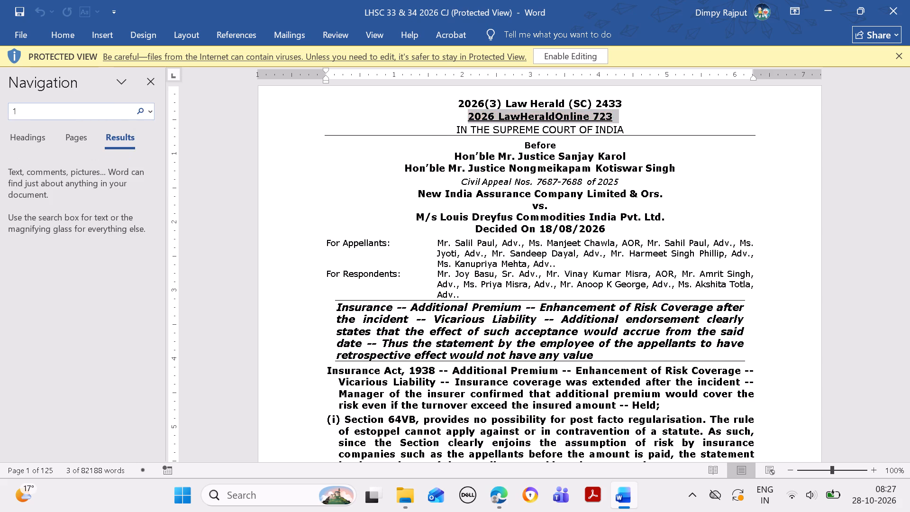
pyautogui.press('8')
pyautogui.press('2')
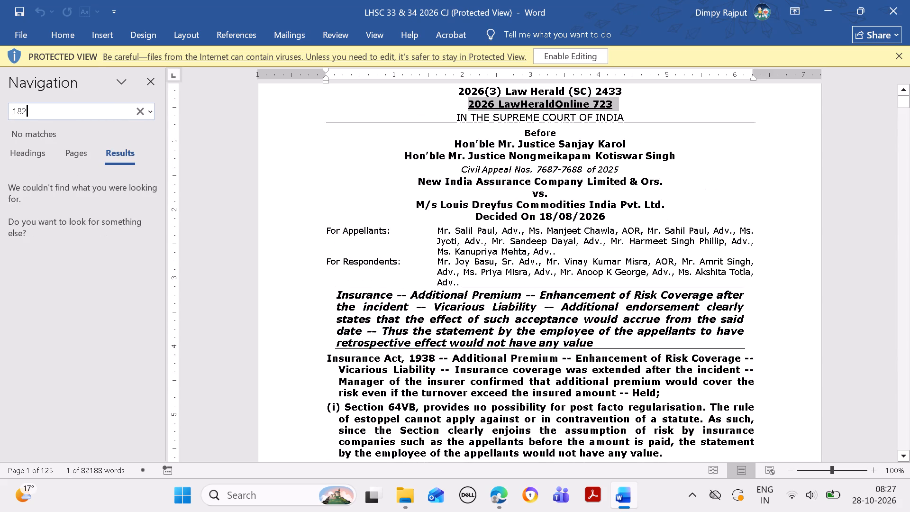
pyautogui.press('space')
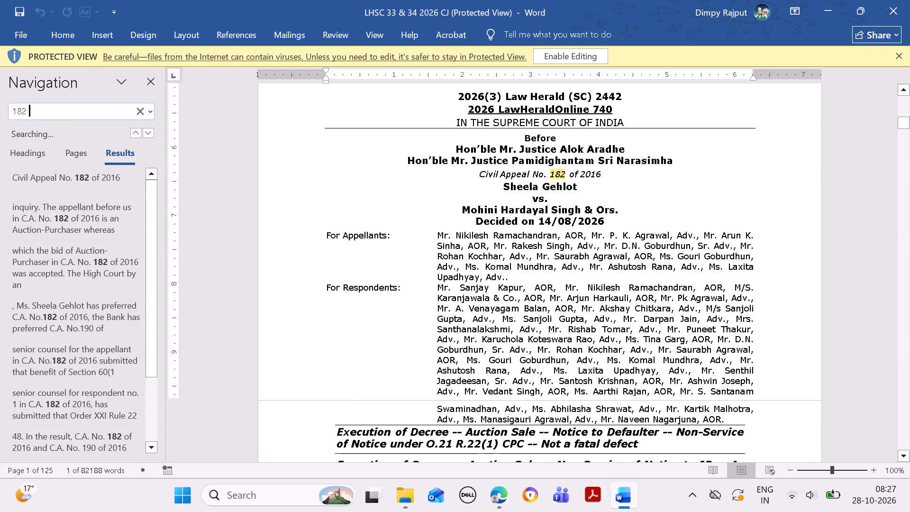
pyautogui.press('o')
pyautogui.write('f 2')
pyautogui.press('0')
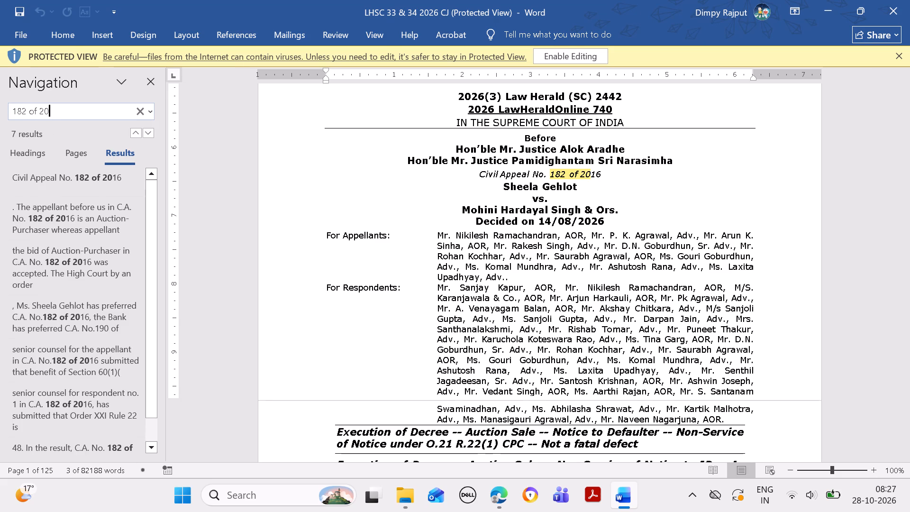
pyautogui.write('16')
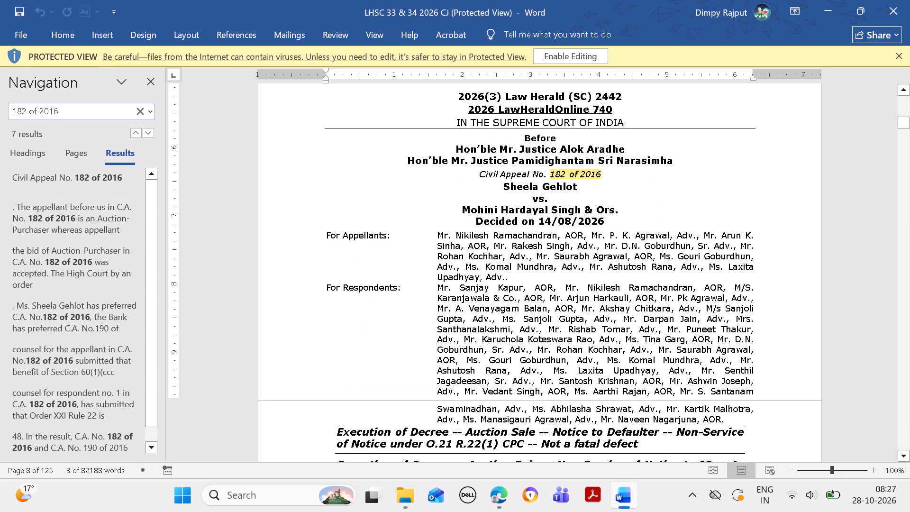
# Clear the document search and read the Civil Appeal No. 182 of 2016 judgment from its title through the headnotes to the Cases Cited list.
pyautogui.press('Down')
pyautogui.press('Down')
pyautogui.click(336, 159)
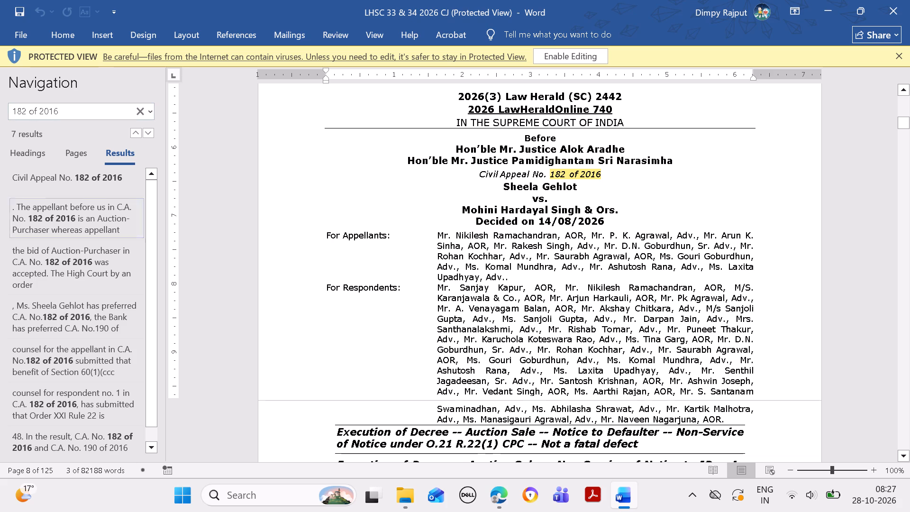
pyautogui.press('Down')
pyautogui.press('Down')
pyautogui.press('Down')
pyautogui.press('Down')
pyautogui.press('Down')
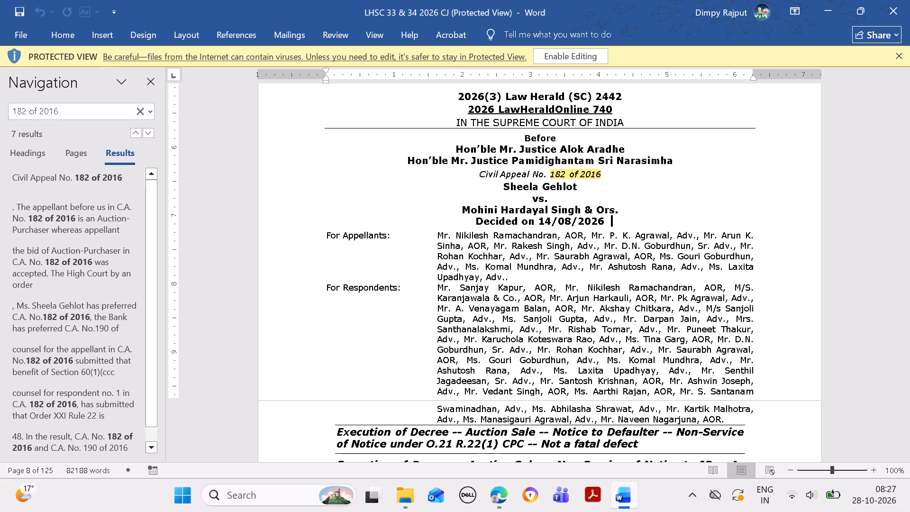
pyautogui.click(139, 104)
pyautogui.press('Down')
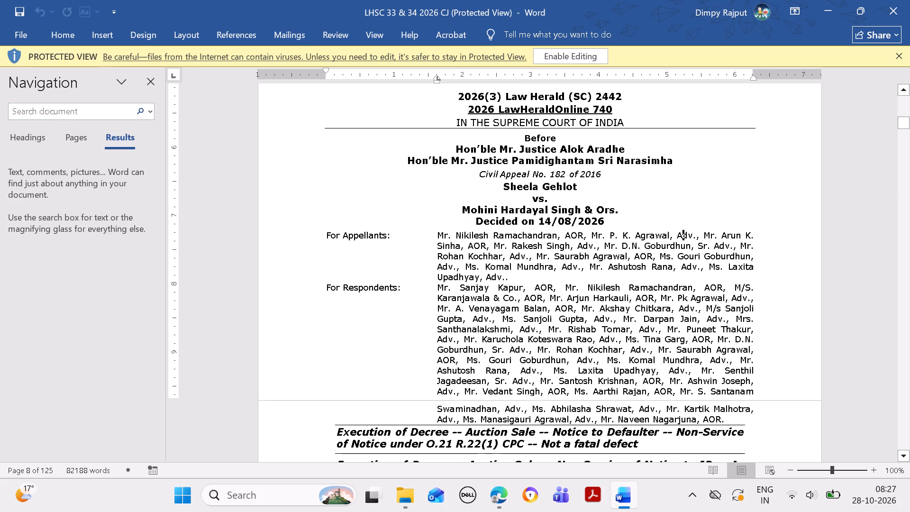
pyautogui.press('Down')
pyautogui.press('Down')
pyautogui.press('Down')
pyautogui.press('Down')
pyautogui.press('Down')
pyautogui.press('Down')
pyautogui.press('Down')
pyautogui.press('Down')
pyautogui.press('Down')
pyautogui.press('Down')
pyautogui.press('Down')
pyautogui.press('Down')
pyautogui.press('Down')
pyautogui.press('Down')
pyautogui.press('Down')
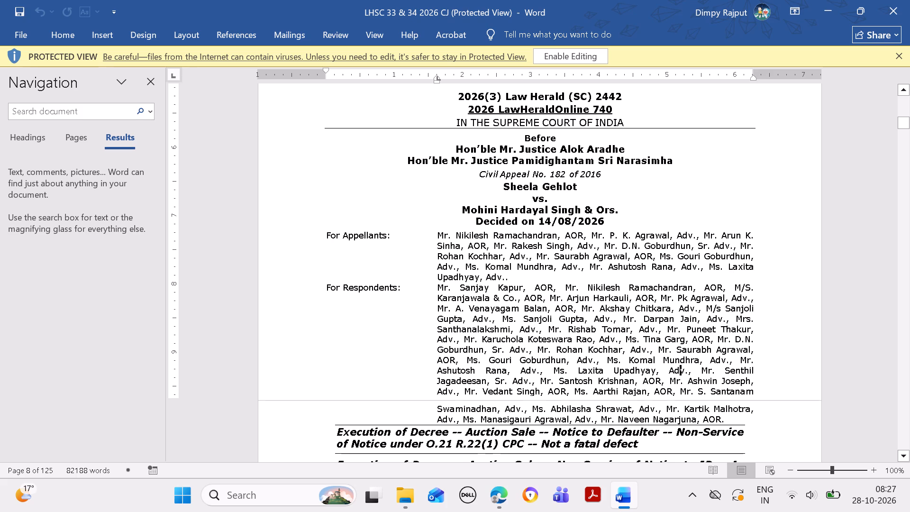
pyautogui.press('Down')
pyautogui.press('Down')
pyautogui.press('Down')
pyautogui.press('Down')
pyautogui.press('Down')
pyautogui.press('Down')
pyautogui.press('Down')
pyautogui.press('Down')
pyautogui.press('Down')
pyautogui.press('Down')
pyautogui.press('Down')
pyautogui.press('Down')
pyautogui.press('Down')
pyautogui.press('Down')
pyautogui.press('Down')
pyautogui.press('Down')
pyautogui.press('Down')
pyautogui.press('Down')
pyautogui.press('Down')
pyautogui.press('Down')
pyautogui.press('Down')
pyautogui.press('Down')
pyautogui.press('Down')
pyautogui.press('Down')
pyautogui.press('Down')
pyautogui.press('Down')
pyautogui.press('Down')
pyautogui.press('Down')
pyautogui.press('Down')
pyautogui.press('Down')
pyautogui.press('Down')
pyautogui.press('Down')
pyautogui.press('Down')
pyautogui.press('Down')
pyautogui.press('Down')
pyautogui.press('Down')
pyautogui.press('Down')
pyautogui.press('Down')
pyautogui.press('Down')
pyautogui.press('Down')
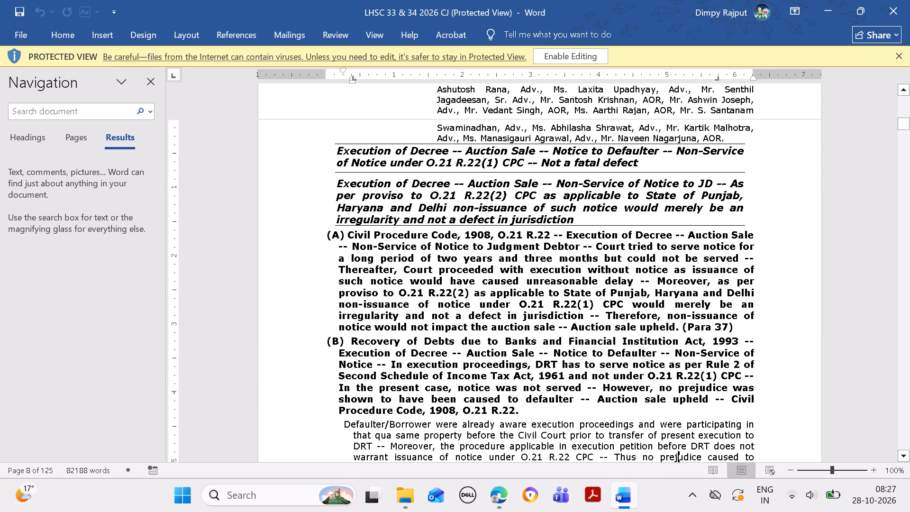
pyautogui.press('Down')
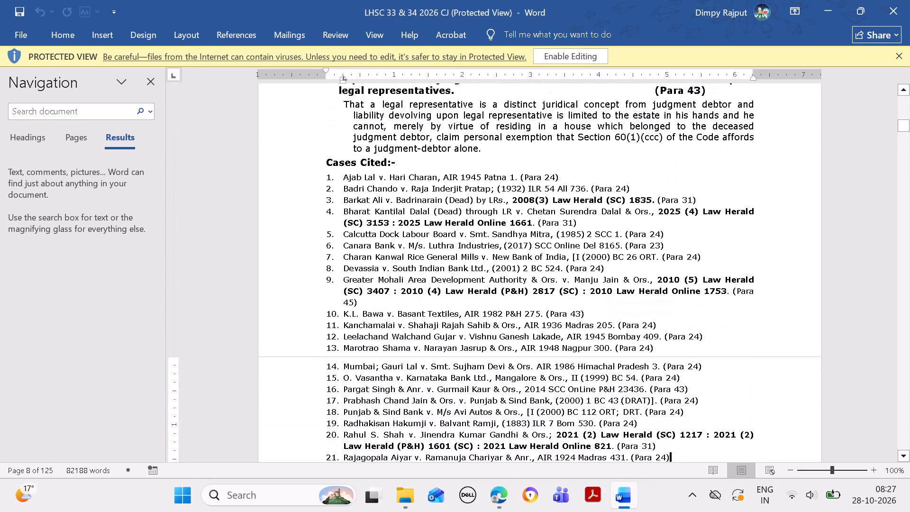
pyautogui.press('Down')
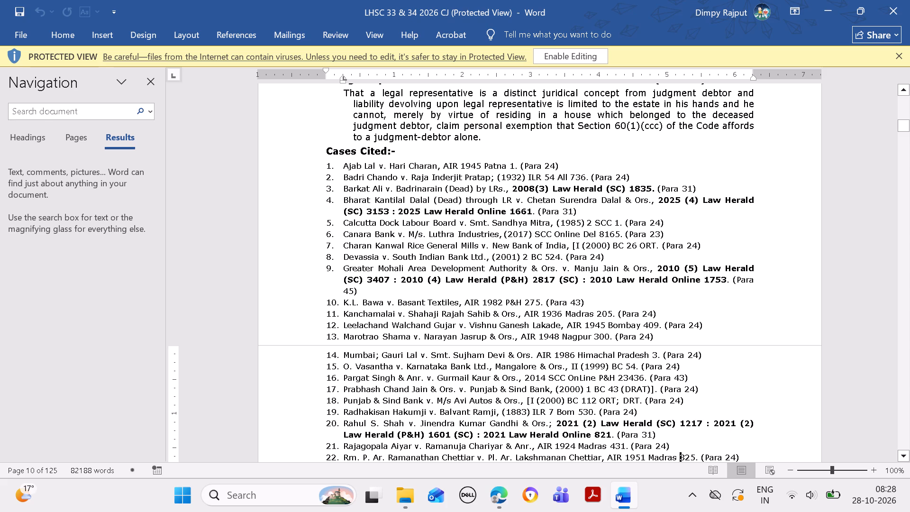
# Minimise Word and File Explorer, and open the saved Google Search page in a maximised Google Chrome window.
pyautogui.click(827, 12)
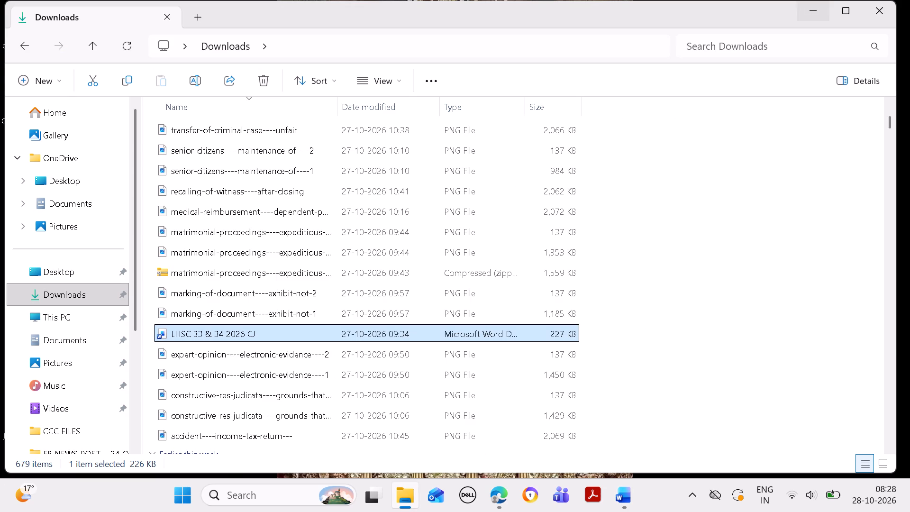
pyautogui.click(809, 11)
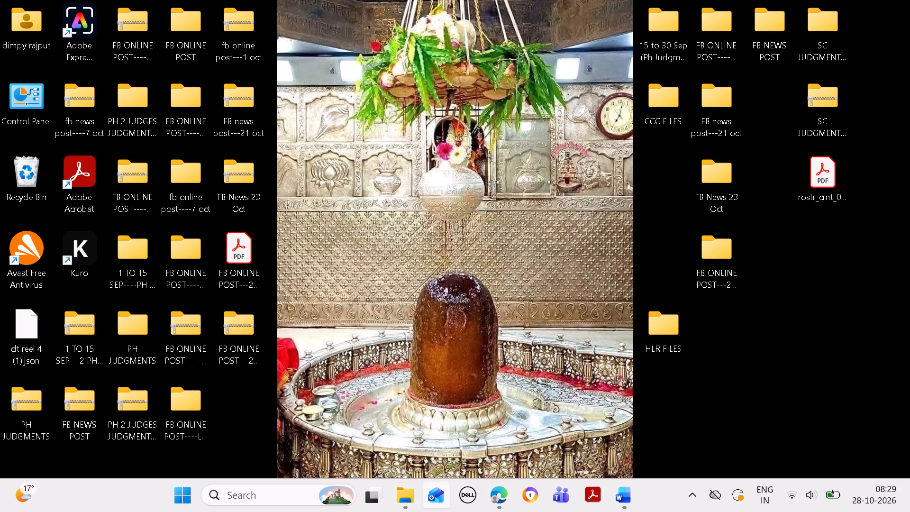
pyautogui.click(264, 490)
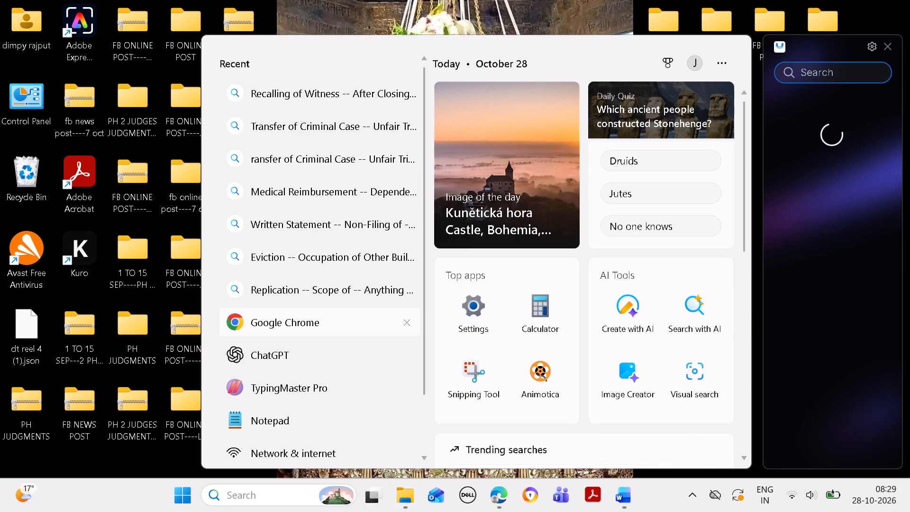
pyautogui.click(297, 325)
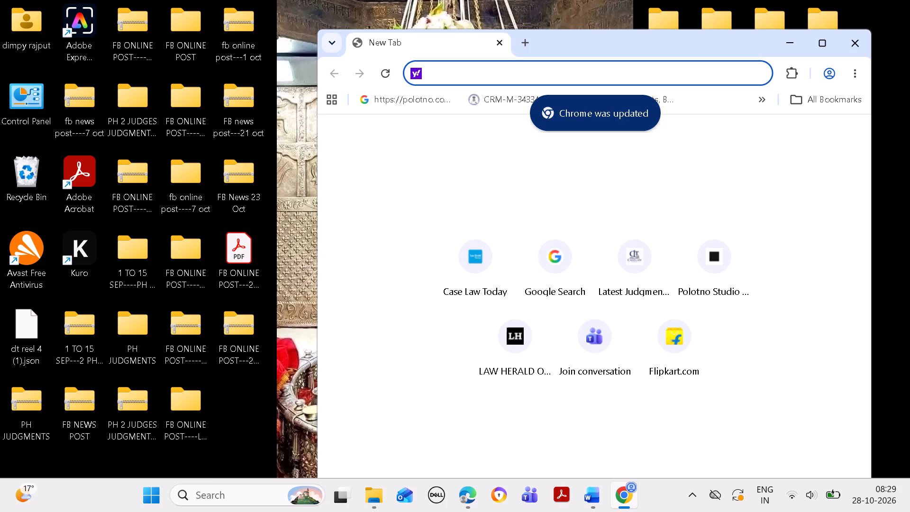
pyautogui.click(562, 252)
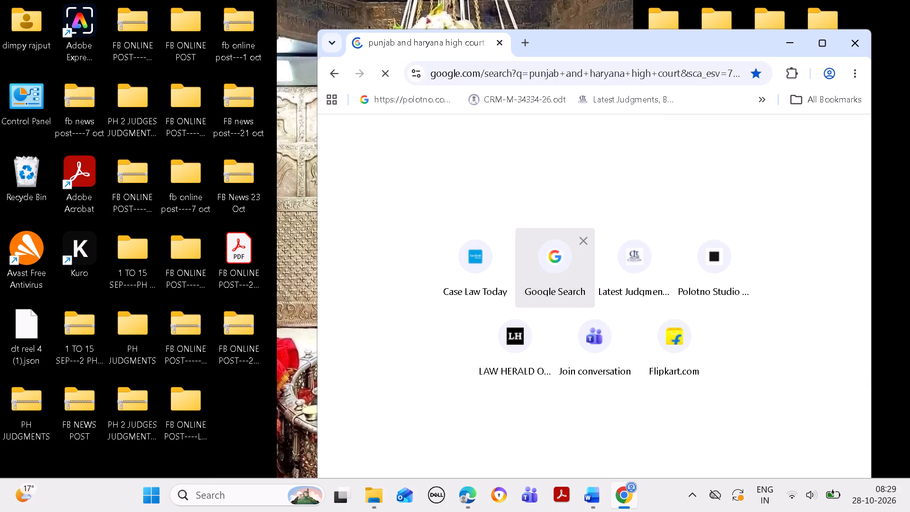
pyautogui.click(824, 46)
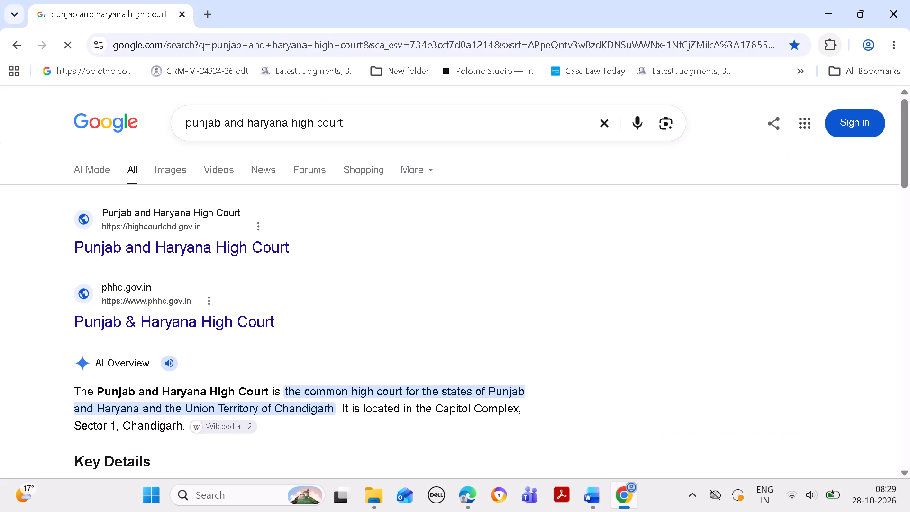
# Search Google for "i bc ort book" in place of the existing query.
pyautogui.click(609, 119)
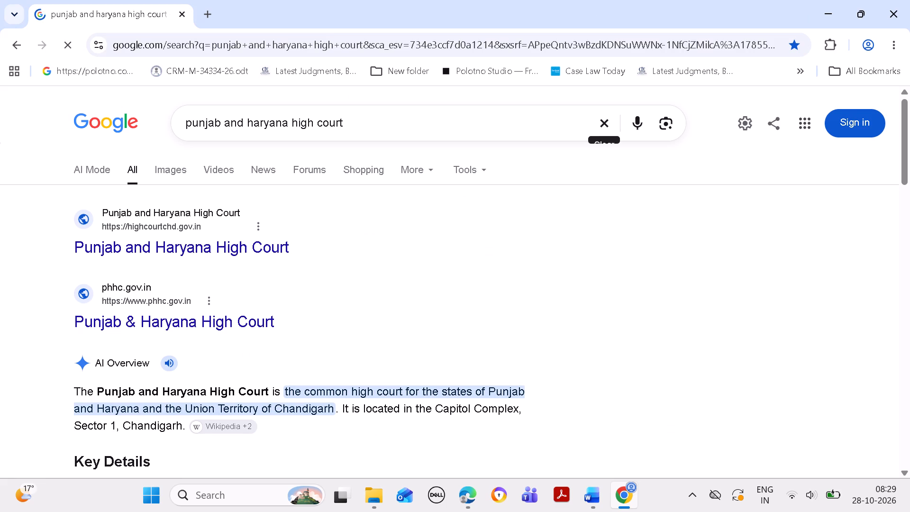
pyautogui.press('i')
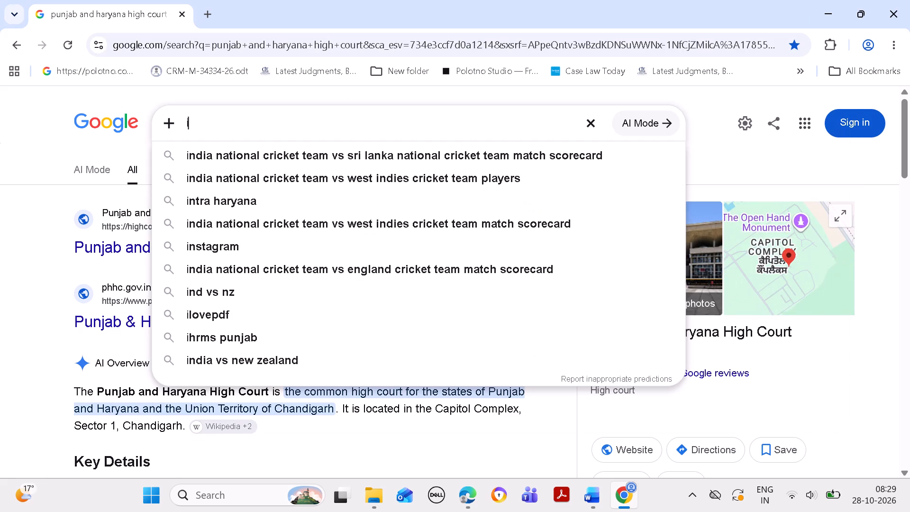
pyautogui.press('space')
pyautogui.write('bc')
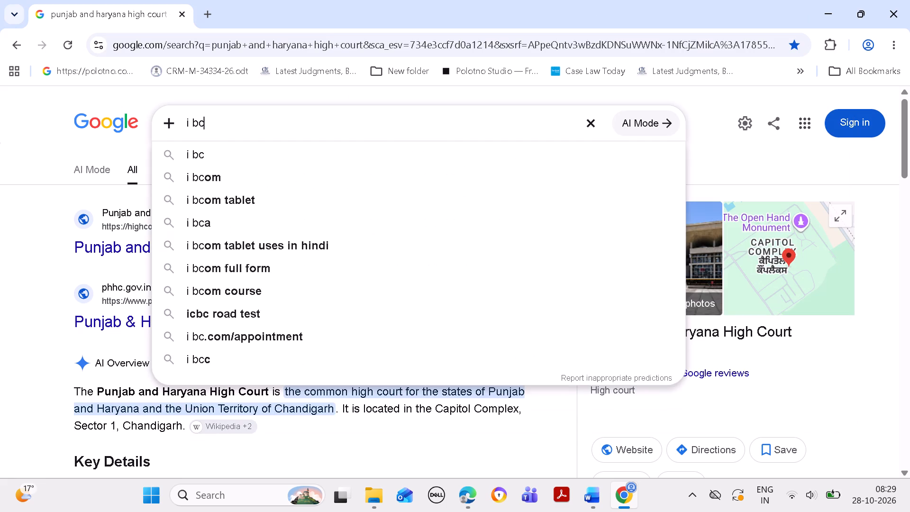
pyautogui.press('space')
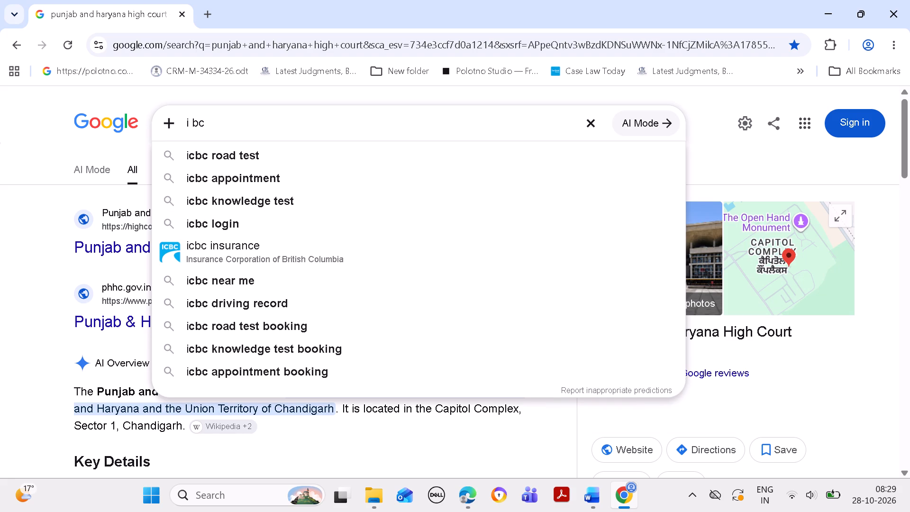
pyautogui.press('o')
pyautogui.write('rt')
pyautogui.press('space')
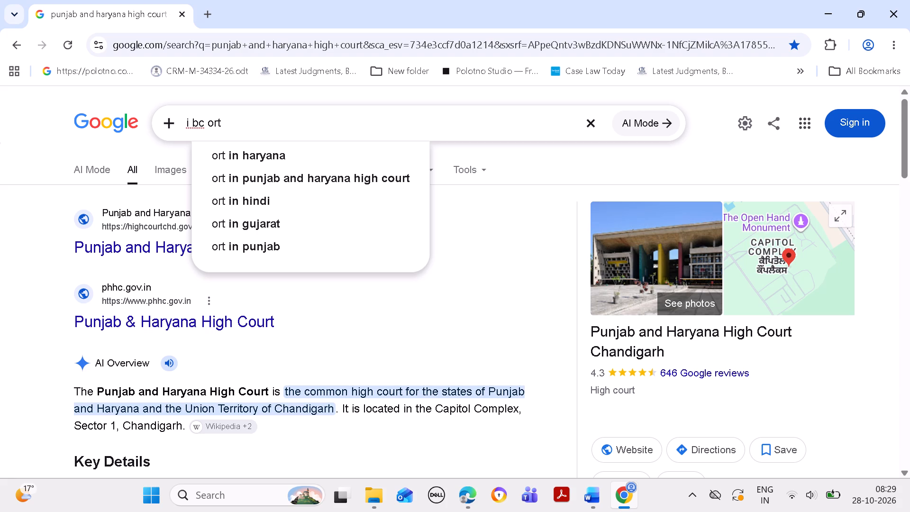
pyautogui.write('bii')
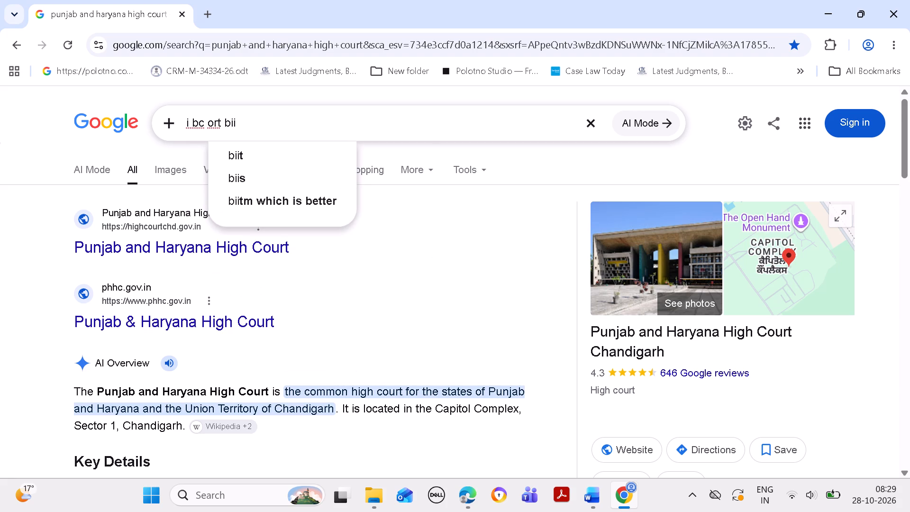
pyautogui.press('BackSpace')
pyautogui.press('BackSpace')
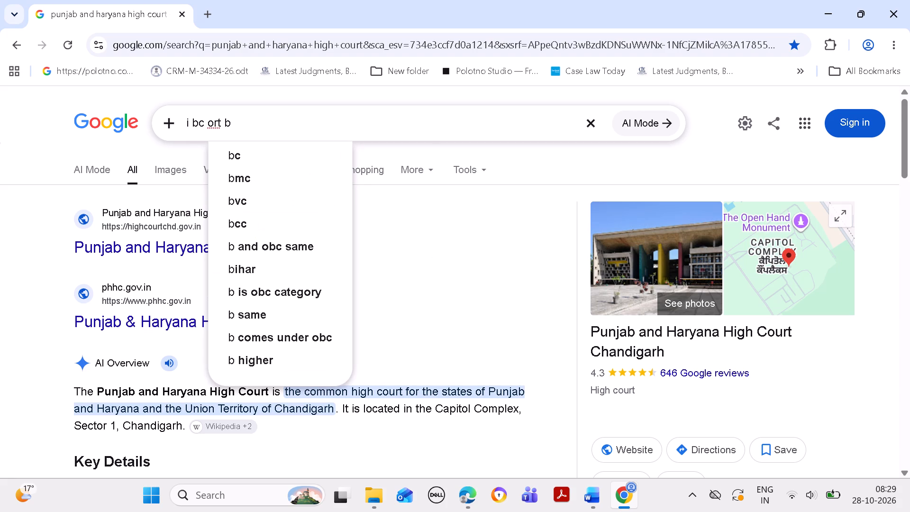
pyautogui.write('ook')
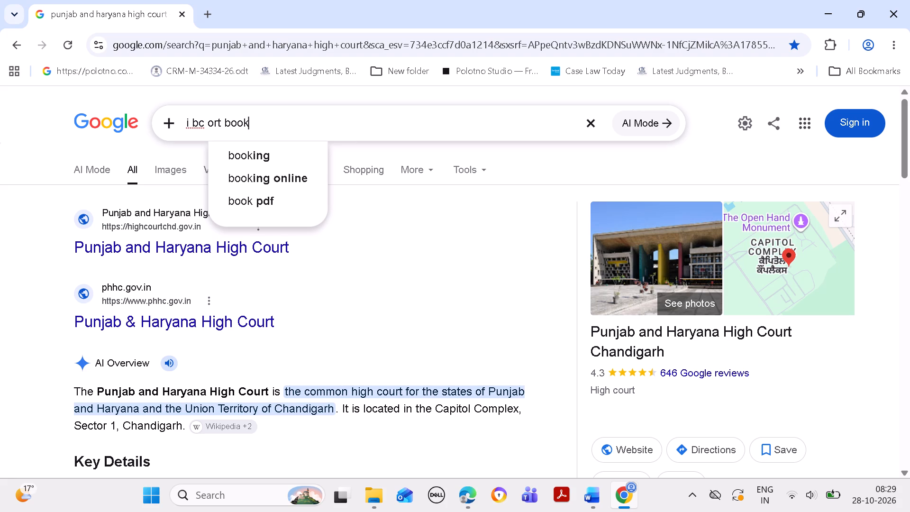
pyautogui.press('Return')
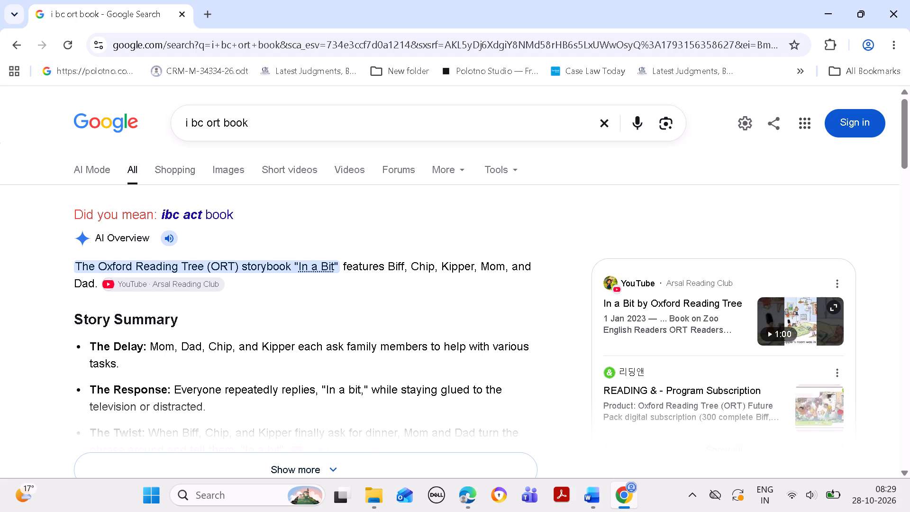
# Shorten the query to "bc ort book", search again and expand the full AI Overview.
pyautogui.click(189, 129)
pyautogui.press('BackSpace')
pyautogui.press('BackSpace')
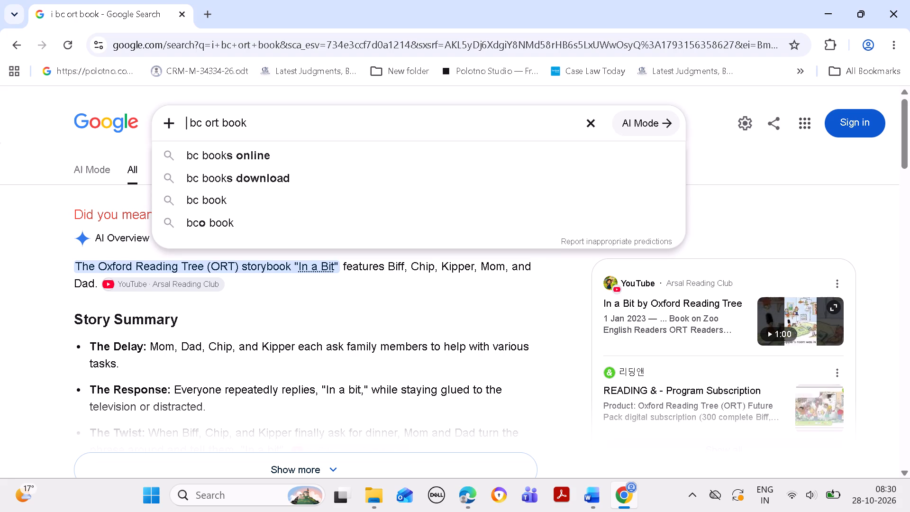
pyautogui.press('Return')
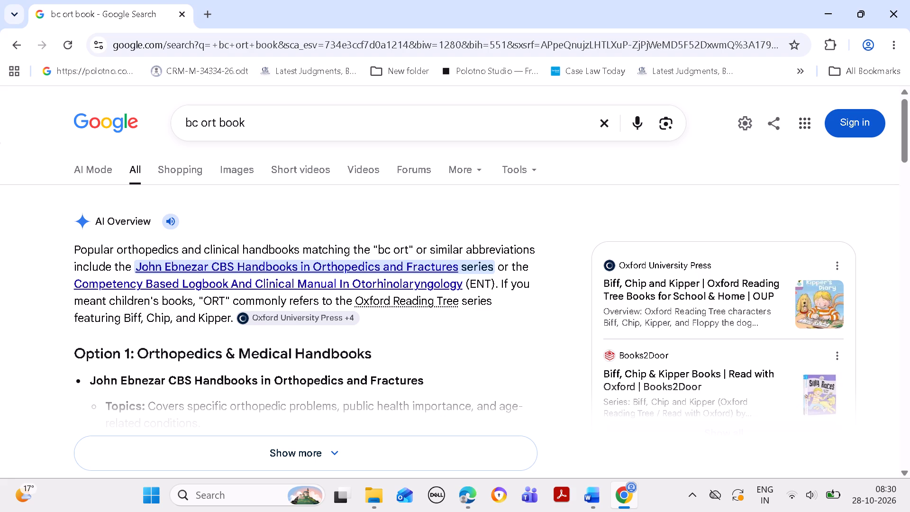
pyautogui.moveTo(904, 147); pyautogui.dragTo(909, 176)
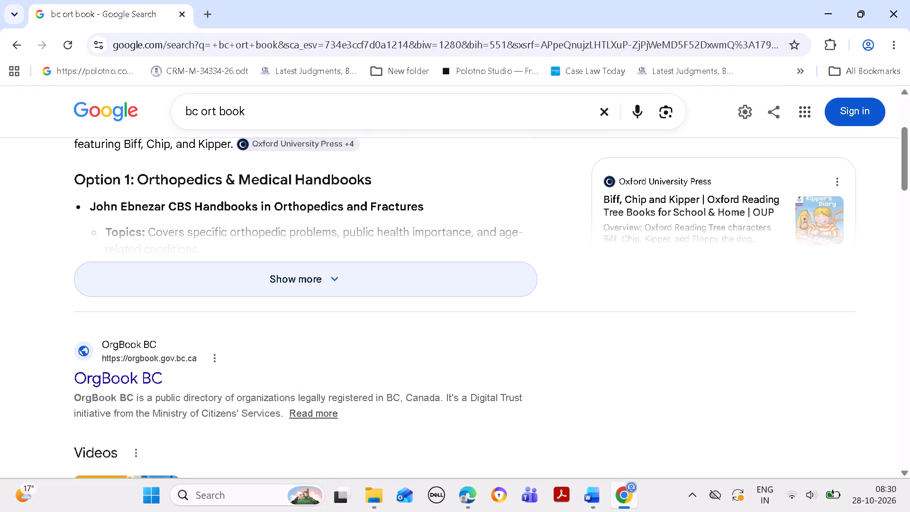
pyautogui.click(328, 272)
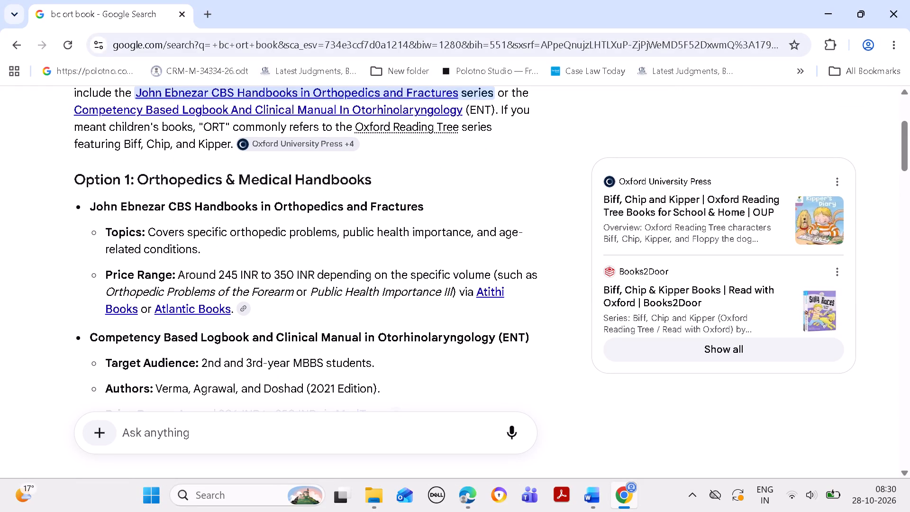
pyautogui.click(262, 439)
pyautogui.press('b')
pyautogui.press('r')
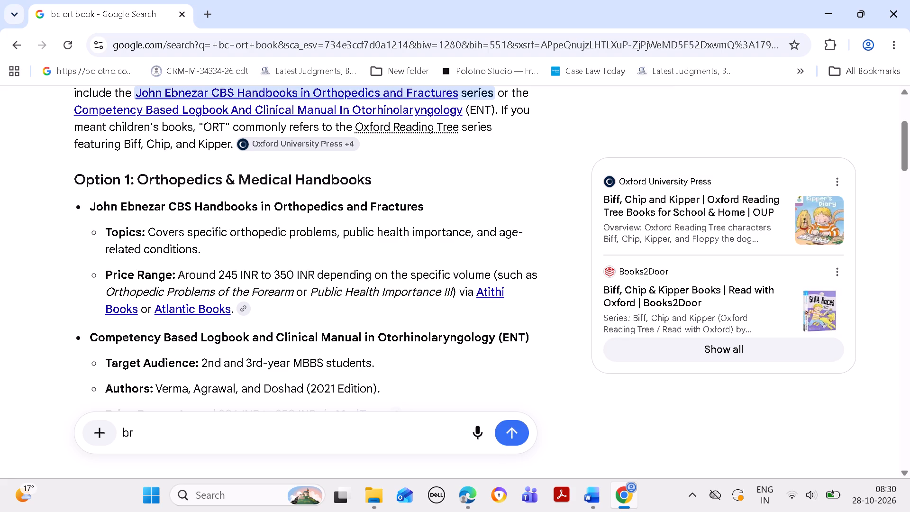
pyautogui.write('o k')
pyautogui.write('ya time')
pyautogui.press('space')
pyautogui.press('l')
pyautogui.write('oo')
pyautogui.press('p')
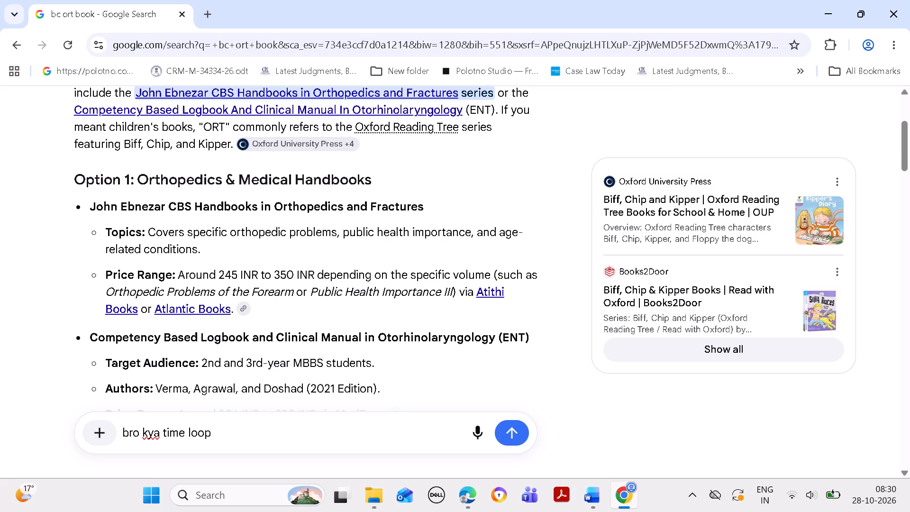
pyautogui.write('exi')
pyautogui.write('t krta hai')
pyautogui.press('Return')
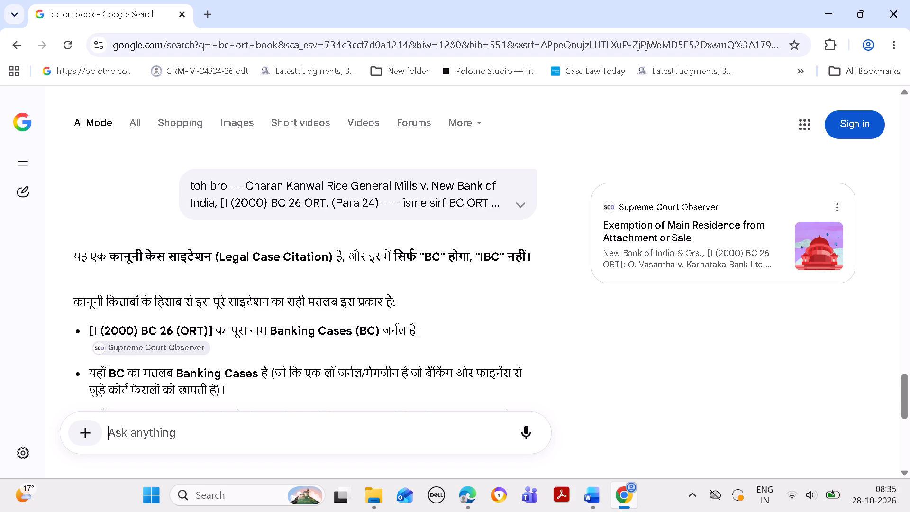
# Read through Google's AI answer on whether the Charan Kanwal Rice General Mills citation should use BC ORT or IBC ORT.
pyautogui.press('Down')
pyautogui.press('Down')
pyautogui.click(543, 343)
pyautogui.press('Down')
pyautogui.press('Down')
pyautogui.press('Down')
pyautogui.press('Down')
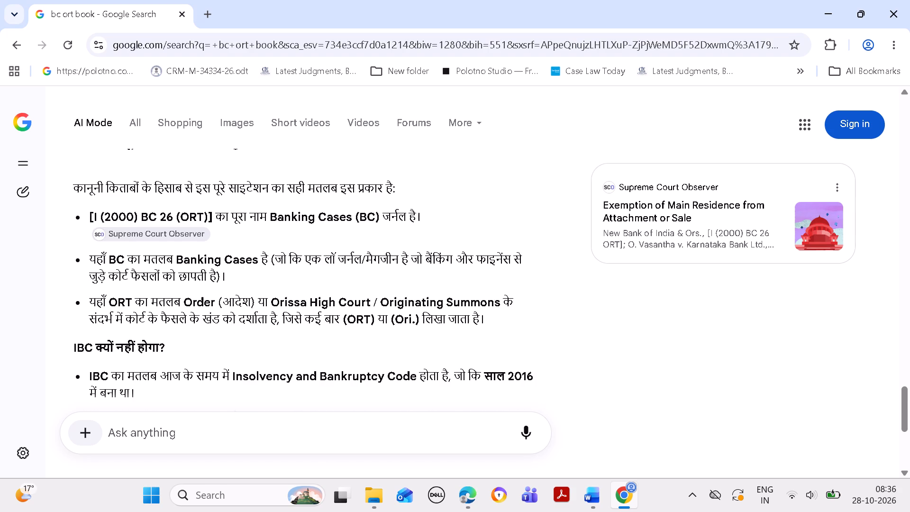
pyautogui.press('Down')
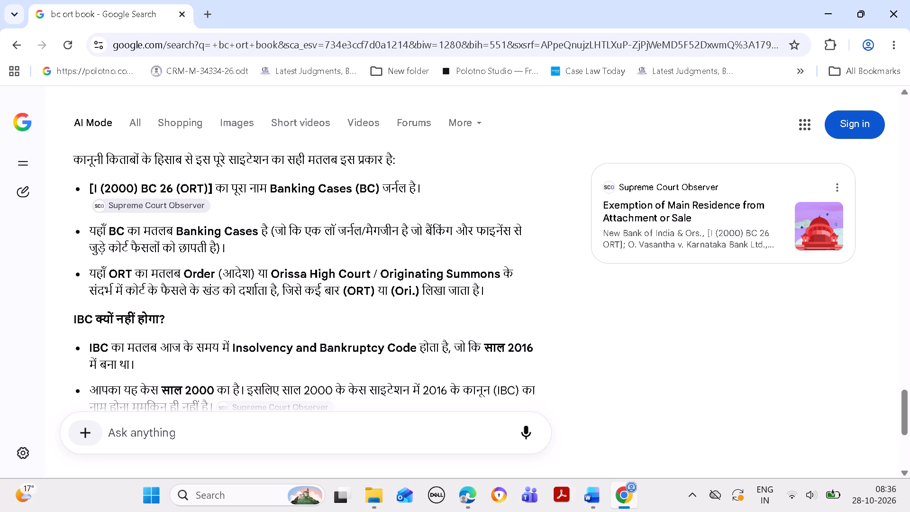
pyautogui.press('Down')
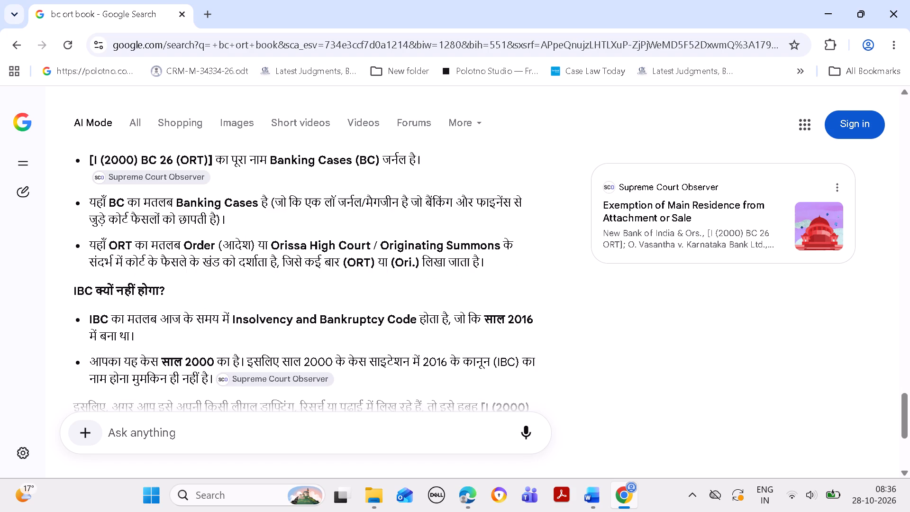
pyautogui.press('Down')
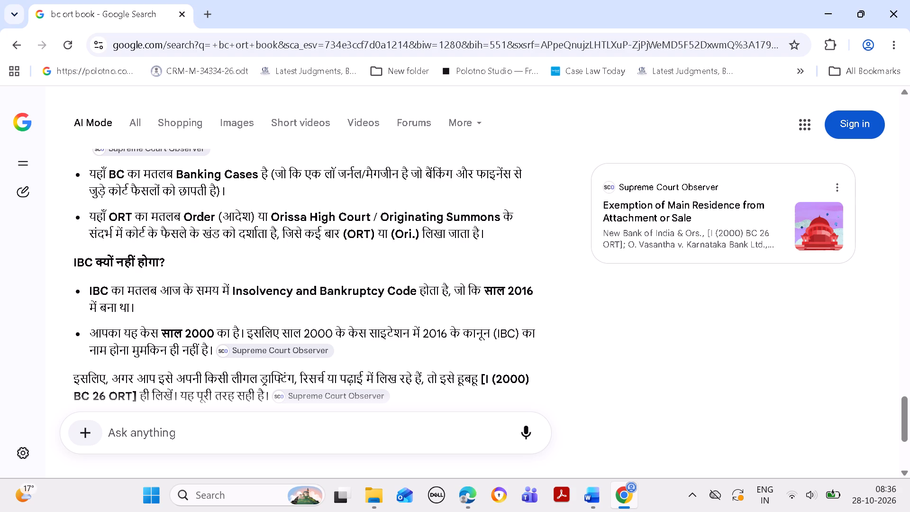
pyautogui.press('Down')
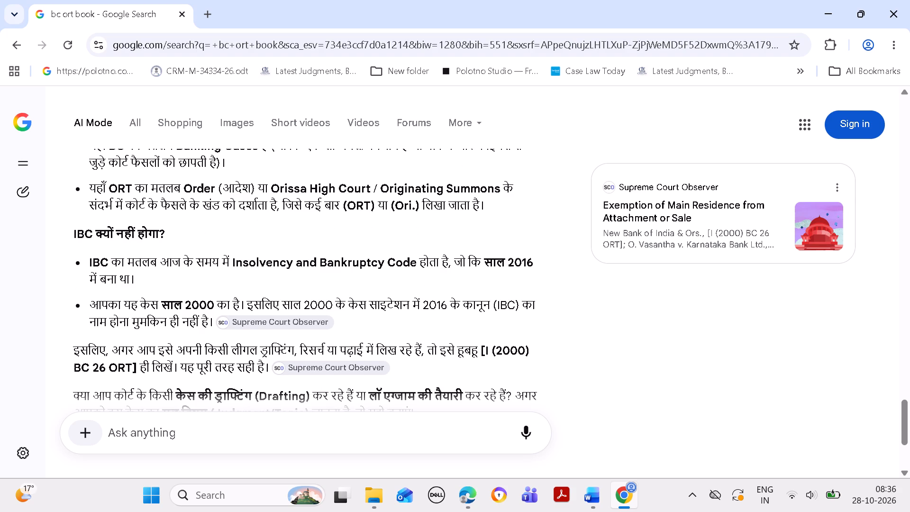
pyautogui.press('Down')
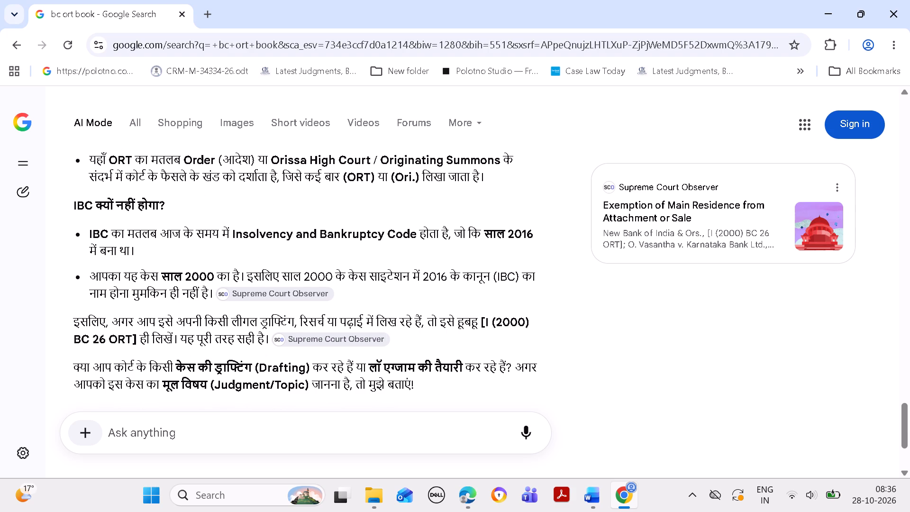
pyautogui.press('Down')
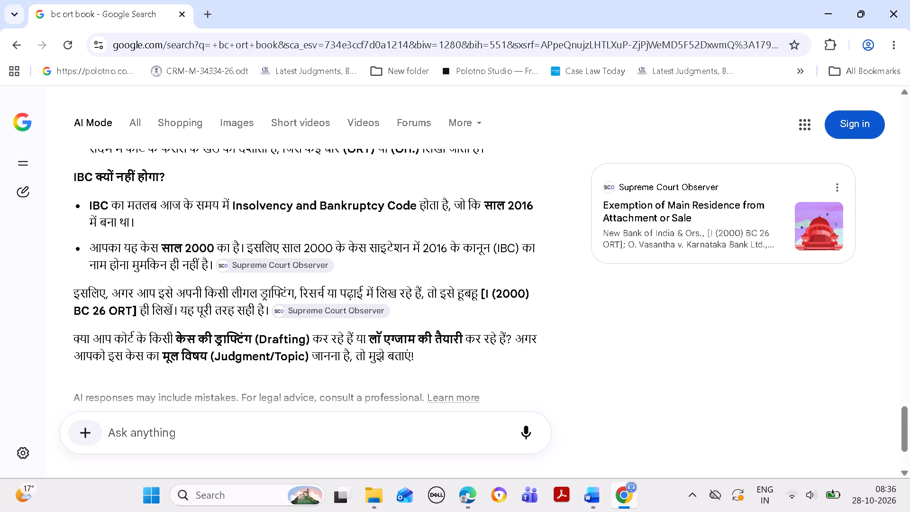
# Switch to the Law Herald admin site in Edge and open the case record 1800 LawHeraldOnline 3142, Charan Kanwal Rice General Mills v. New Bank of India.
pyautogui.click(616, 492)
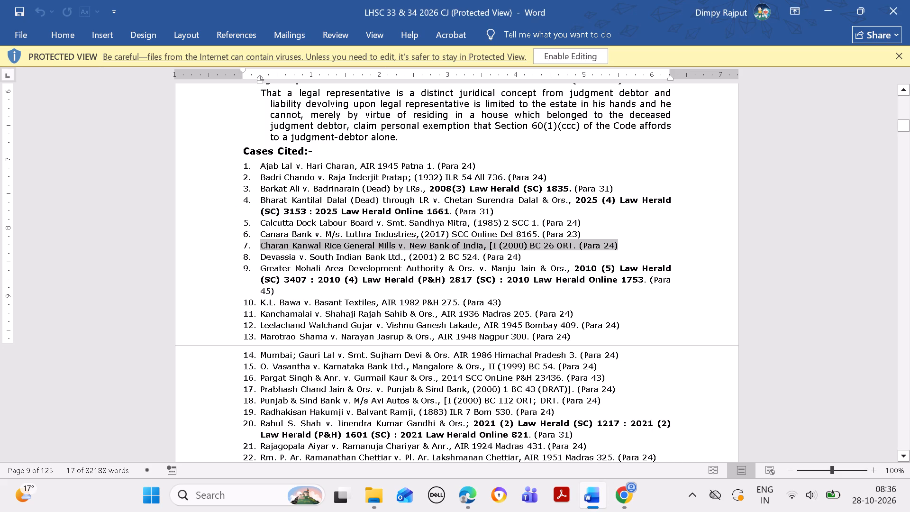
pyautogui.click(472, 496)
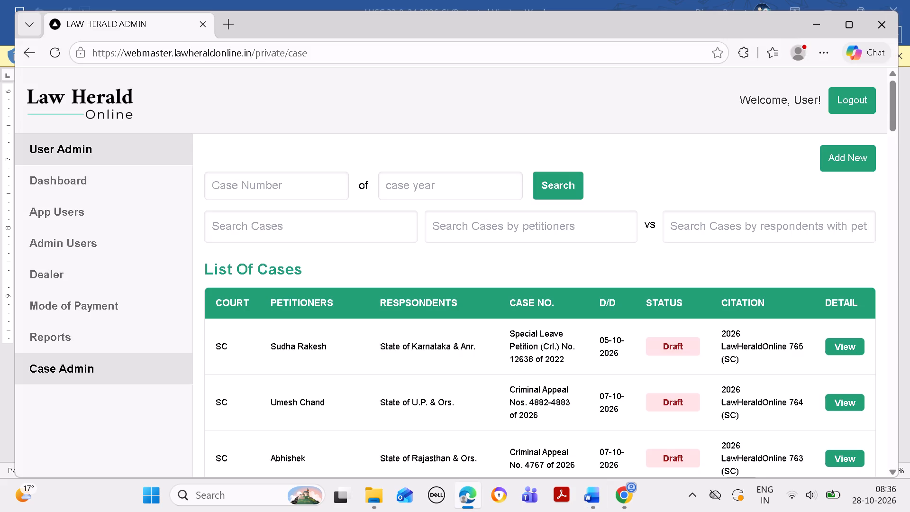
pyautogui.moveTo(893, 123); pyautogui.dragTo(893, 172)
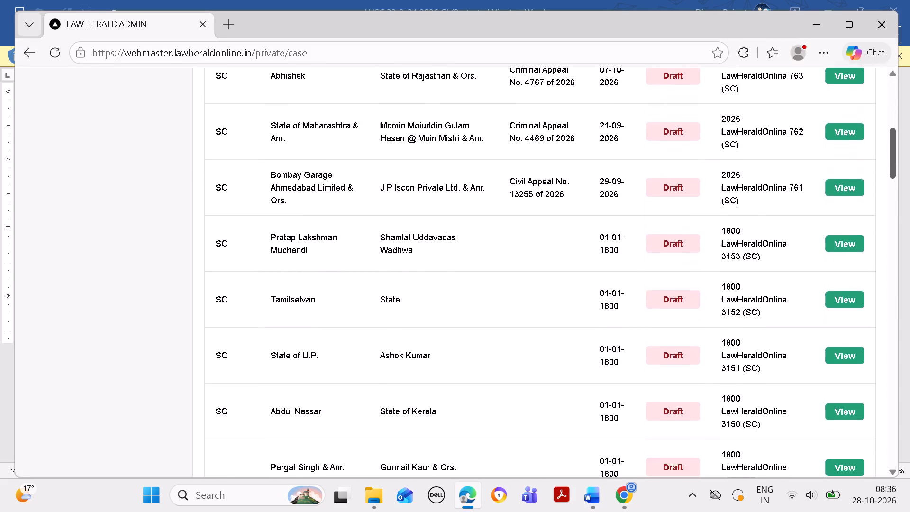
pyautogui.moveTo(893, 172); pyautogui.dragTo(893, 223)
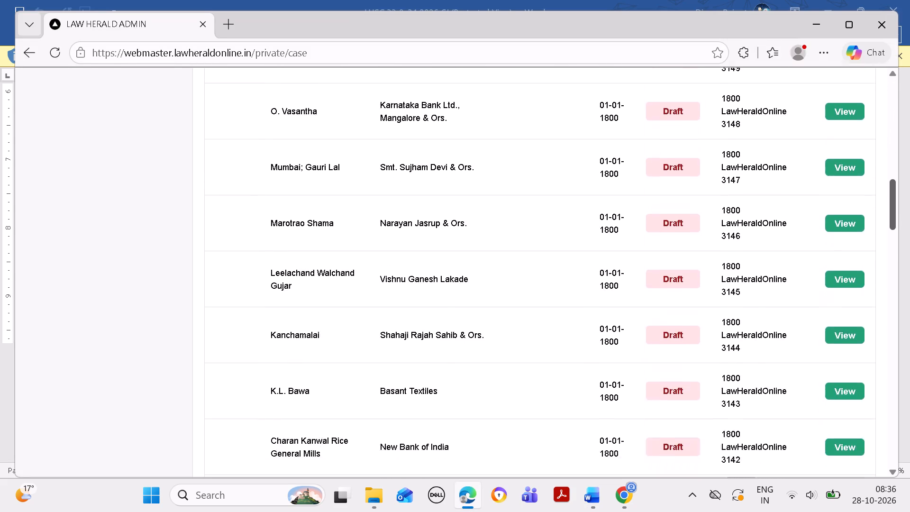
pyautogui.moveTo(893, 223); pyautogui.dragTo(893, 233)
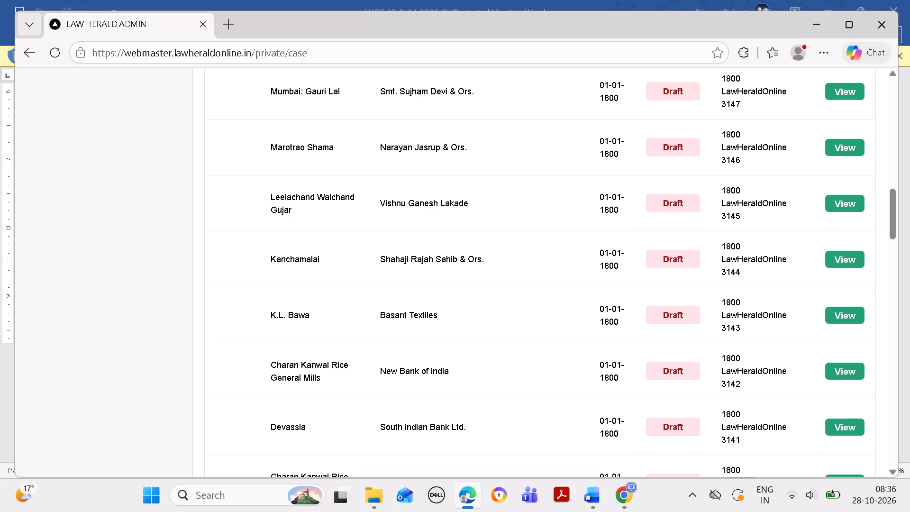
pyautogui.click(846, 371)
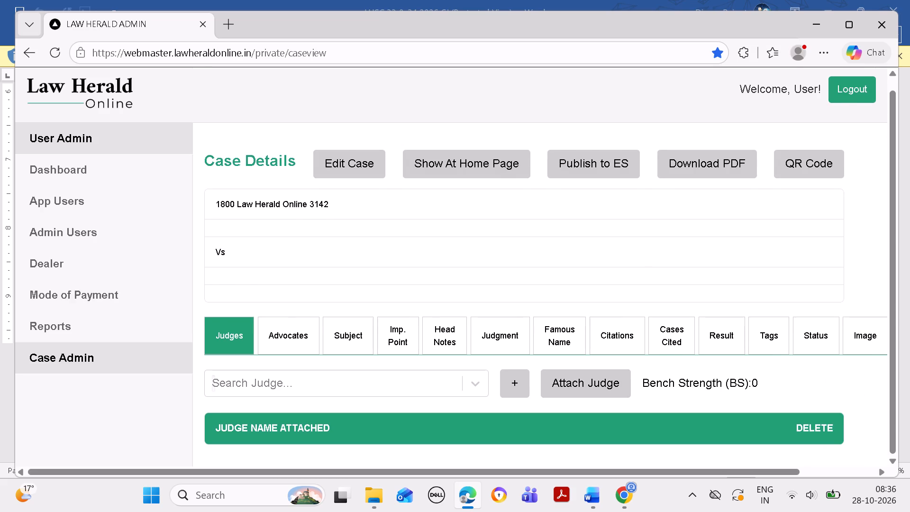
# Delete the citation "2000 (-) I BC ORT 26" from the case's attached citations.
pyautogui.click(607, 348)
pyautogui.scroll(-5, 607, 347)
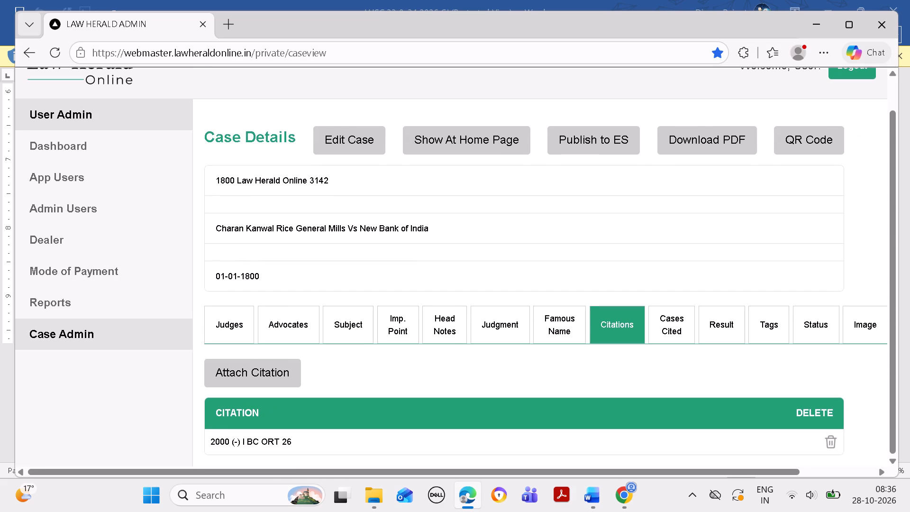
pyautogui.click(827, 439)
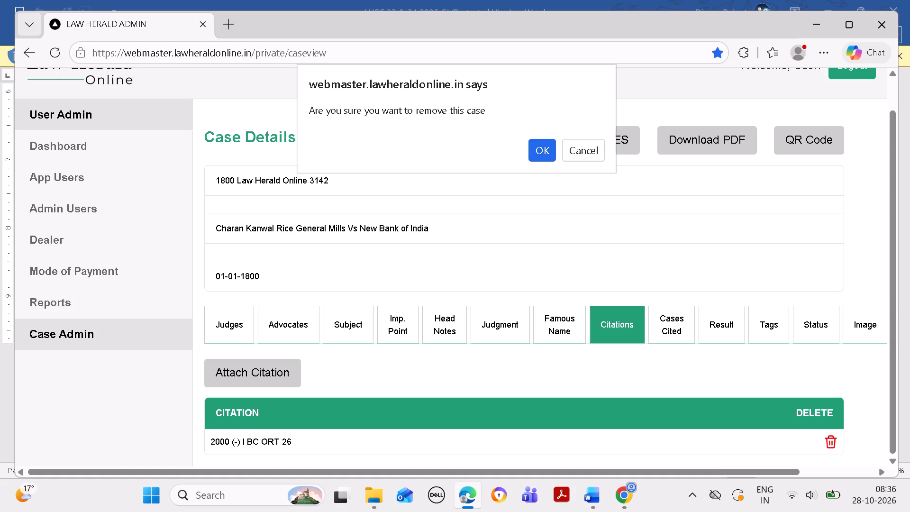
pyautogui.click(546, 156)
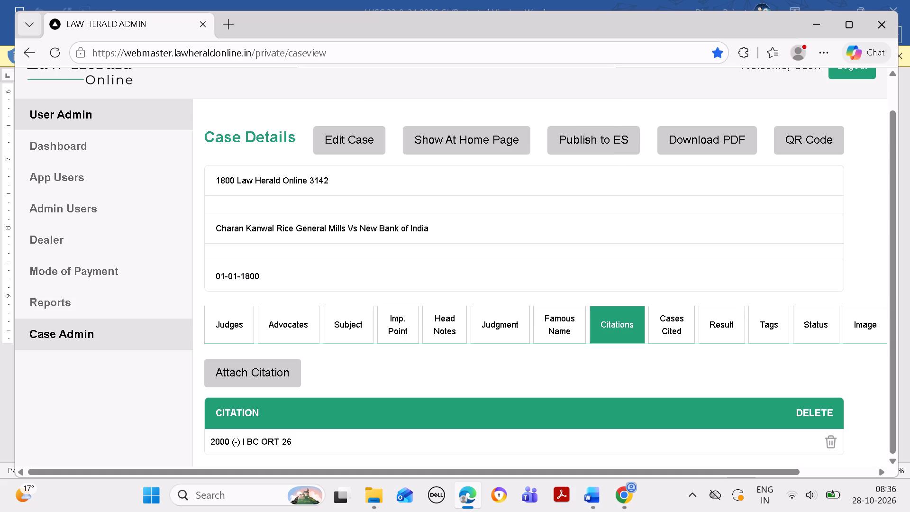
pyautogui.click(593, 154)
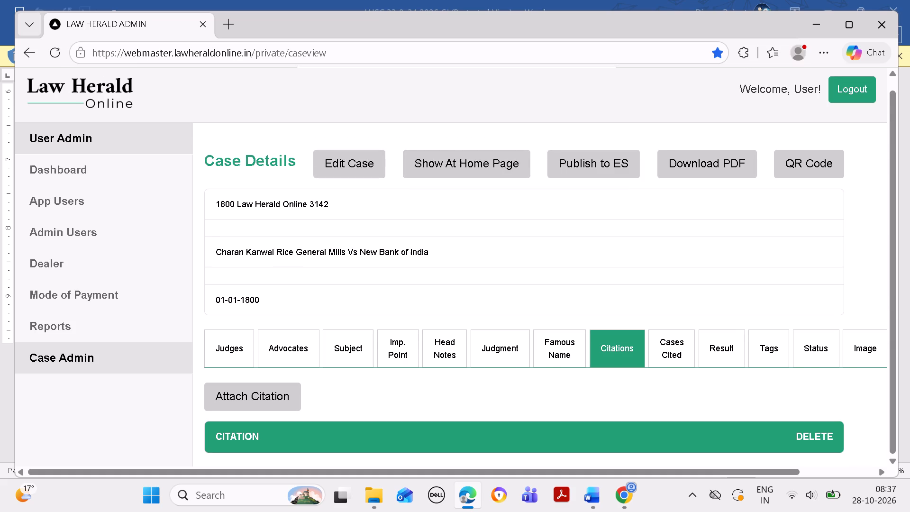
# Start attaching a new citation to the case, consulting the Word list, with year 2000 and book name BC ORT.
pyautogui.scroll(-4, 482, 319)
pyautogui.click(266, 393)
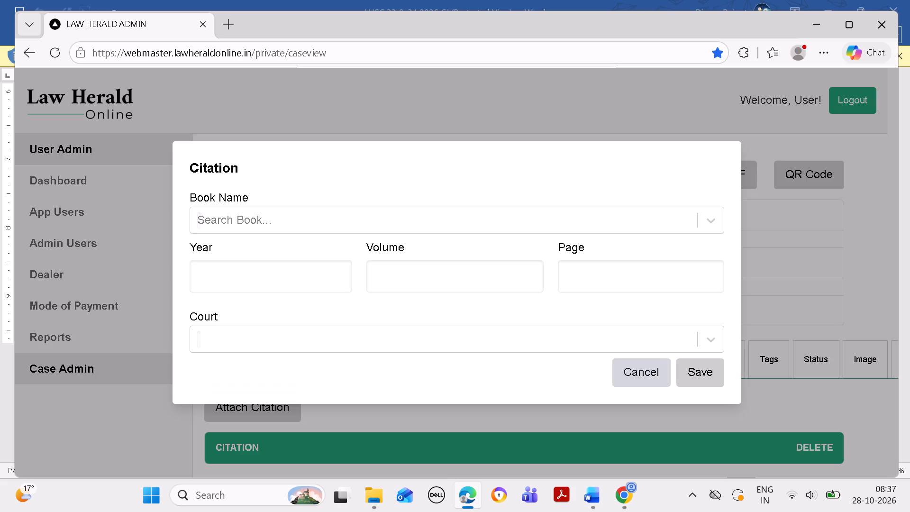
pyautogui.click(590, 498)
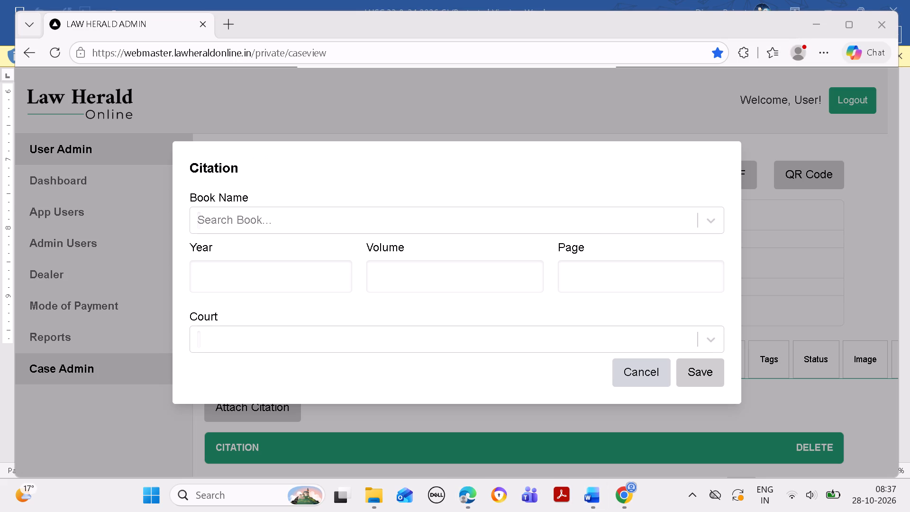
pyautogui.click(590, 496)
pyautogui.click(590, 495)
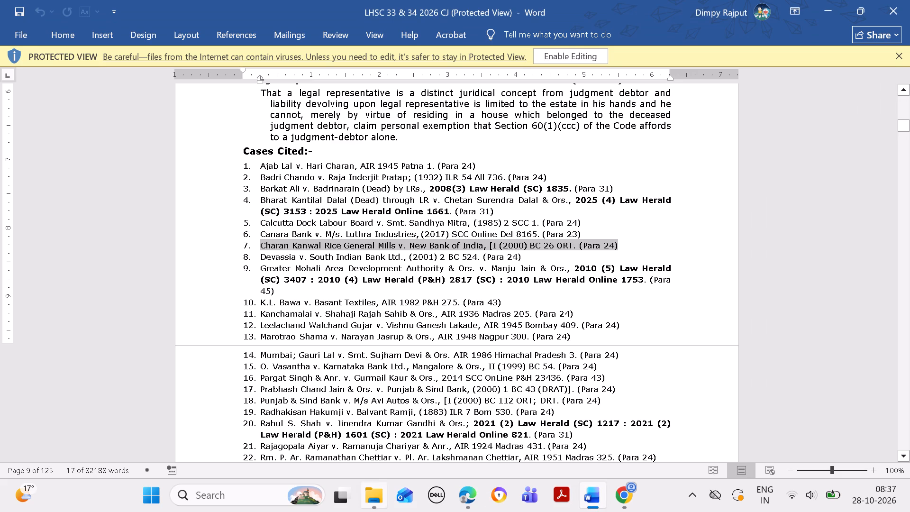
pyautogui.click(463, 493)
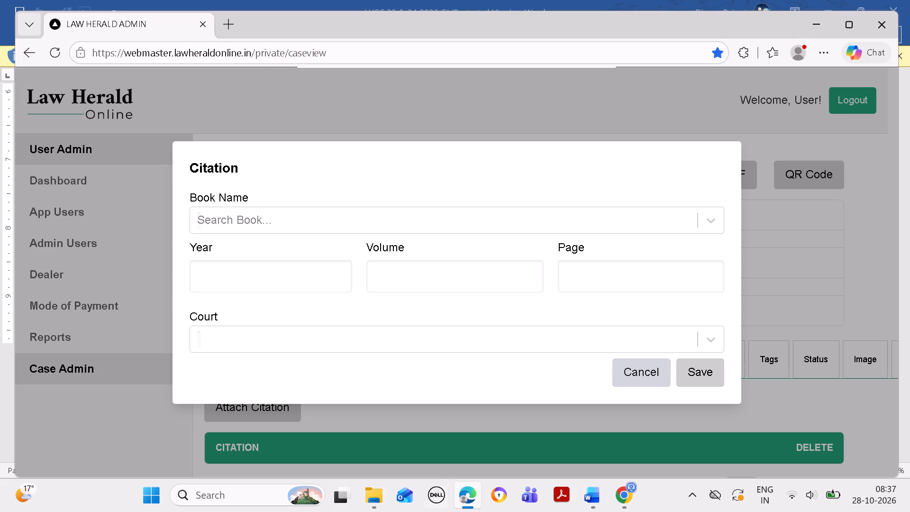
pyautogui.click(290, 270)
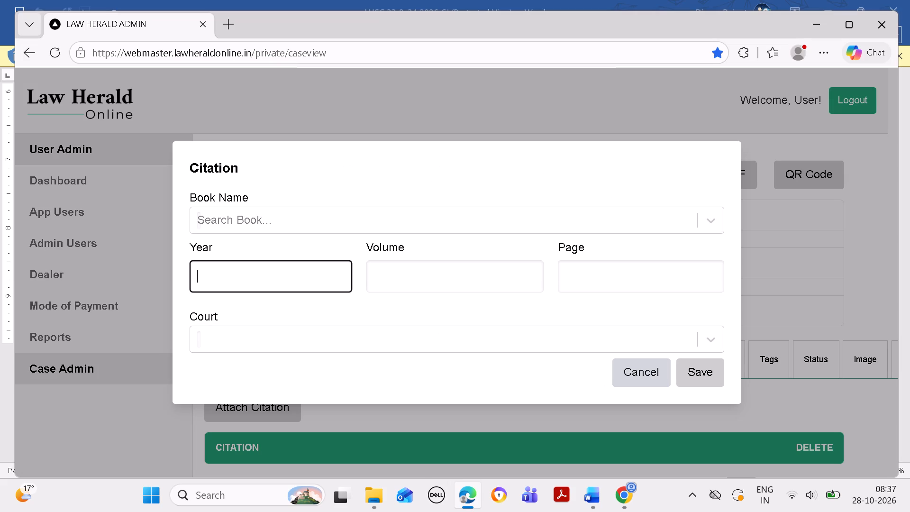
pyautogui.press('2')
pyautogui.write('000')
pyautogui.click(387, 210)
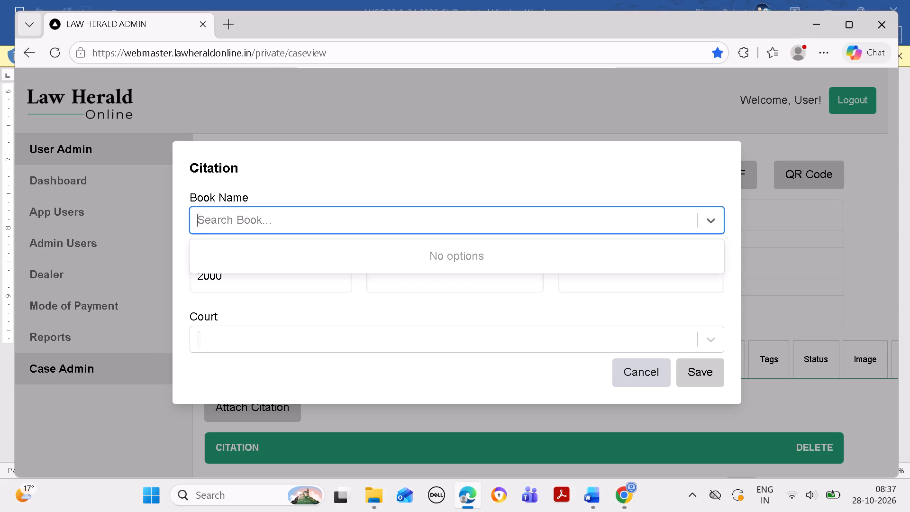
pyautogui.press('b')
pyautogui.press('c')
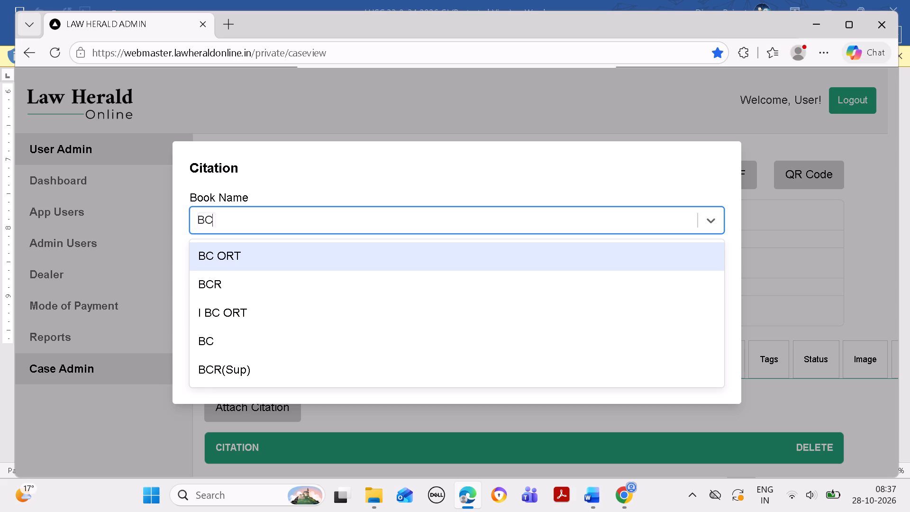
pyautogui.click(279, 249)
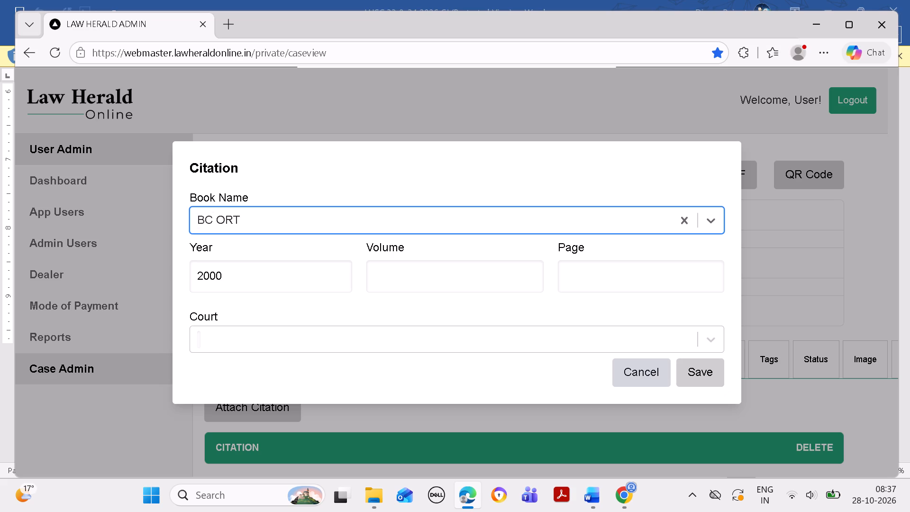
pyautogui.click(599, 491)
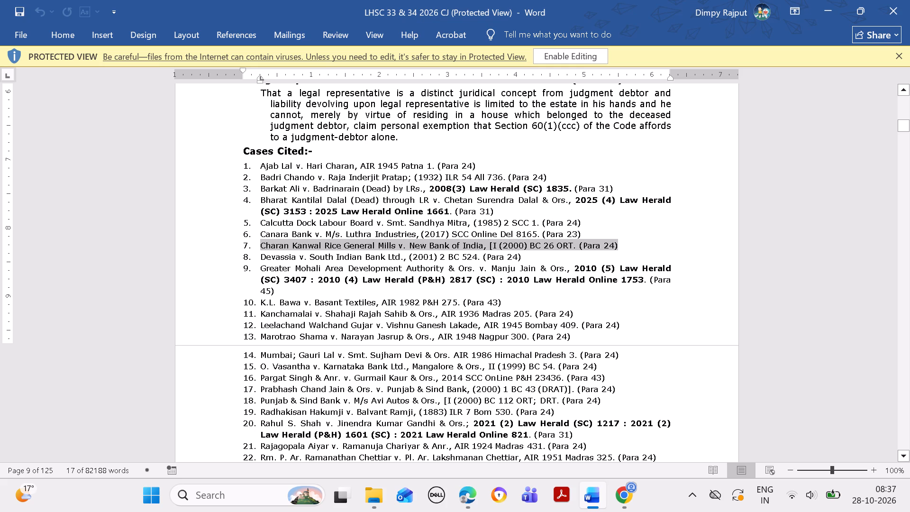
pyautogui.click(654, 228)
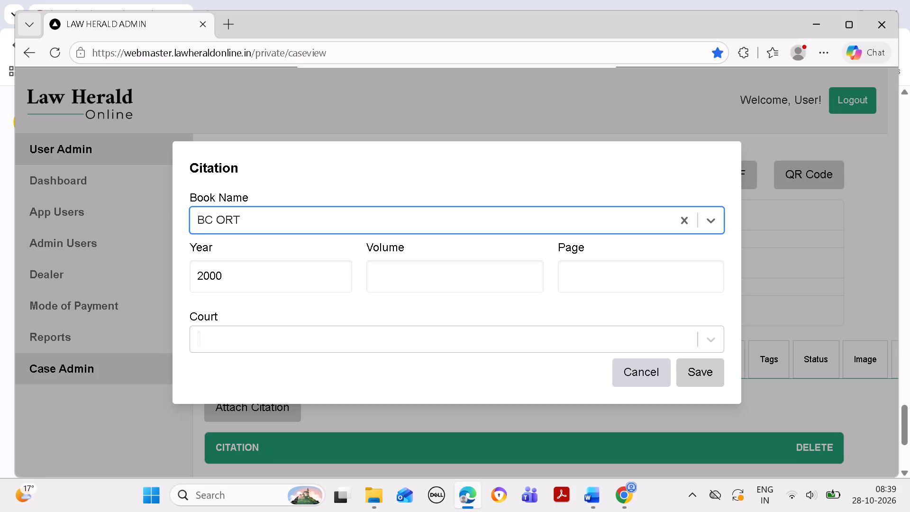
pyautogui.click(591, 494)
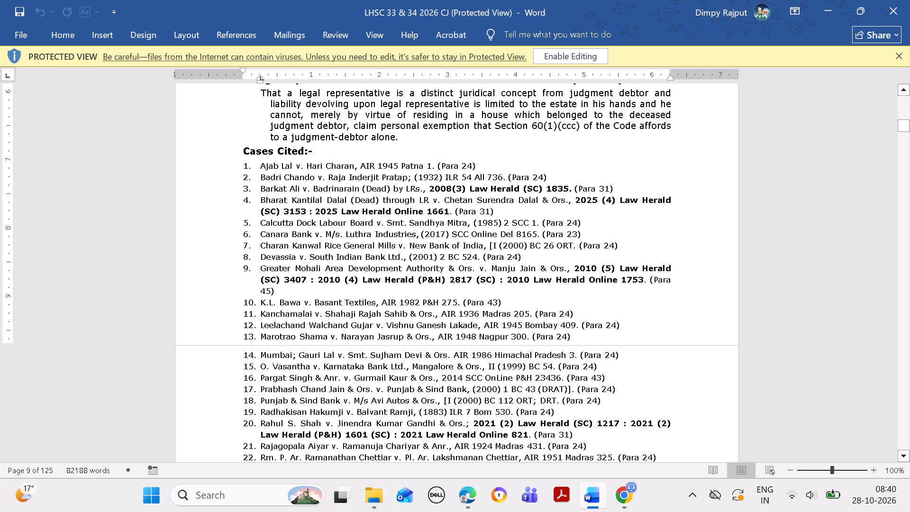
pyautogui.click(465, 493)
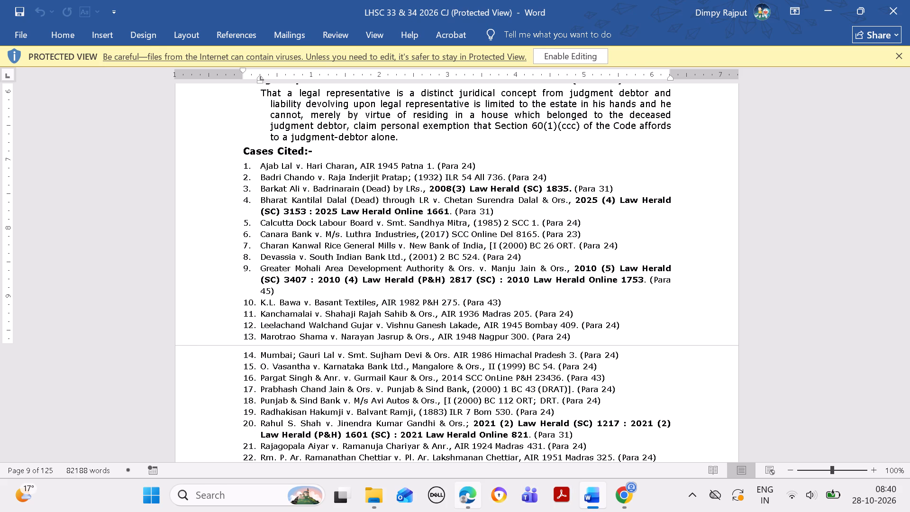
pyautogui.moveTo(579, 276); pyautogui.dragTo(580, 272)
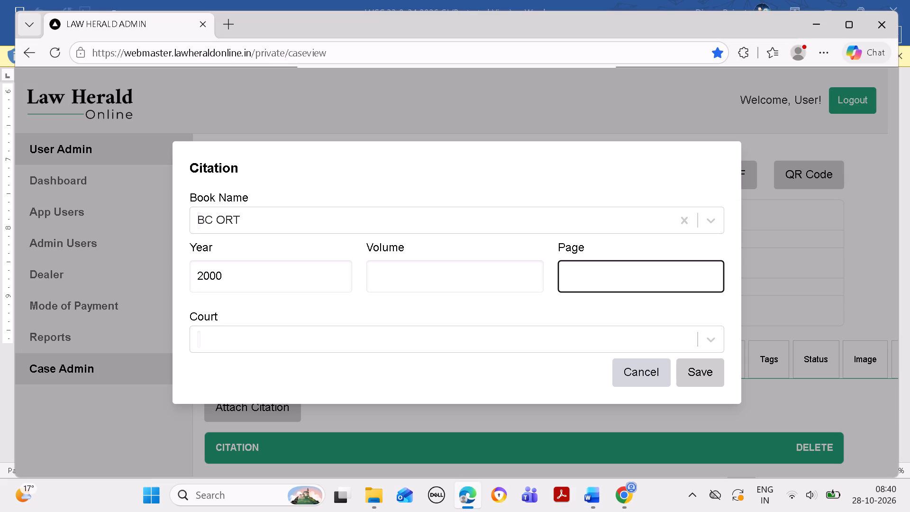
pyautogui.press('2')
pyautogui.press('6')
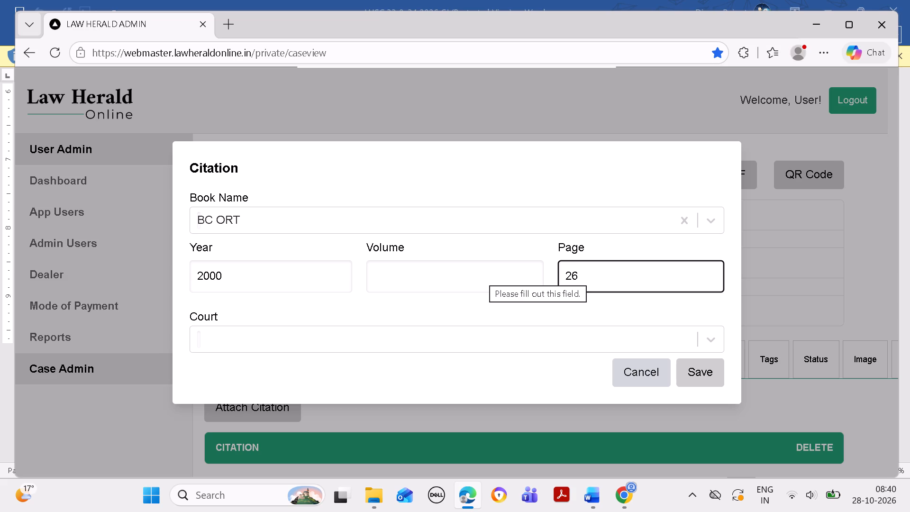
pyautogui.click(472, 274)
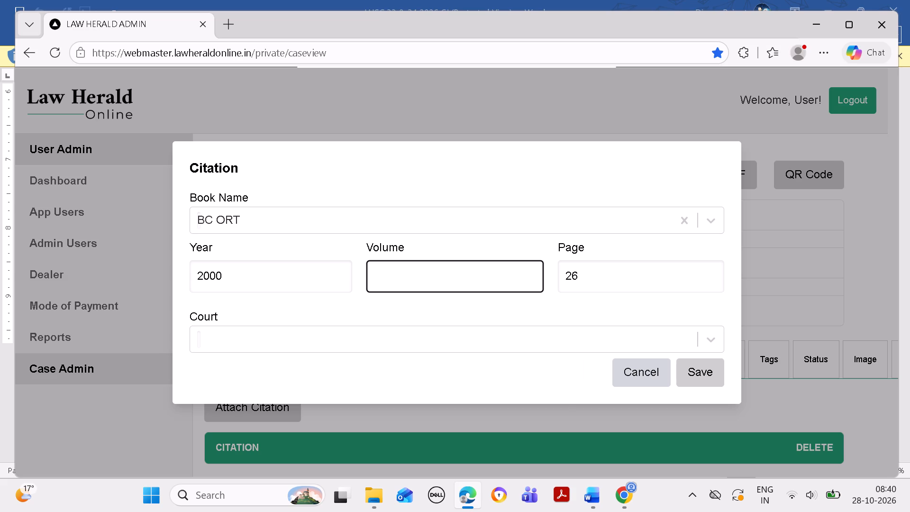
pyautogui.press('-')
pyautogui.click(436, 333)
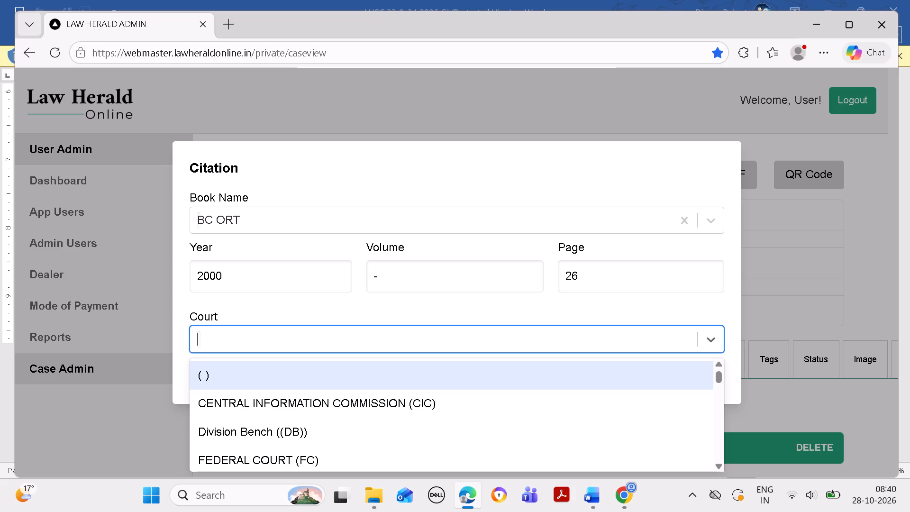
pyautogui.click(421, 377)
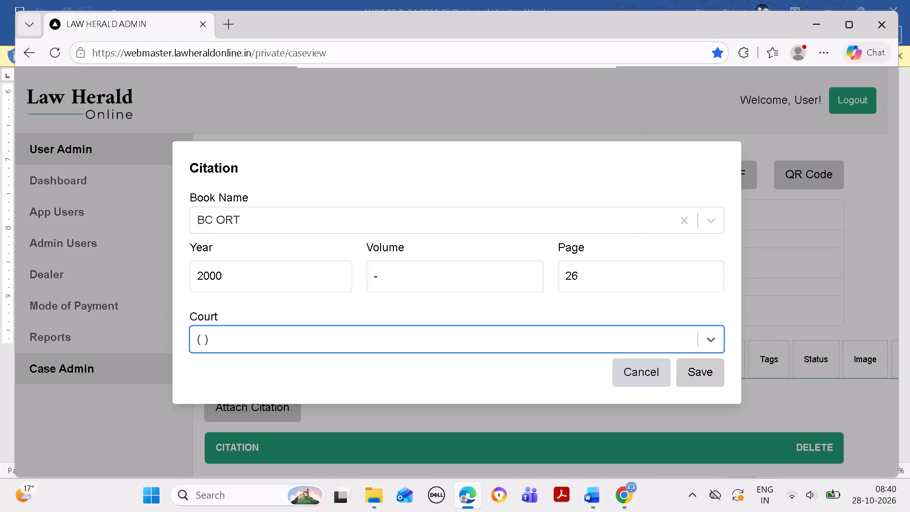
pyautogui.click(698, 371)
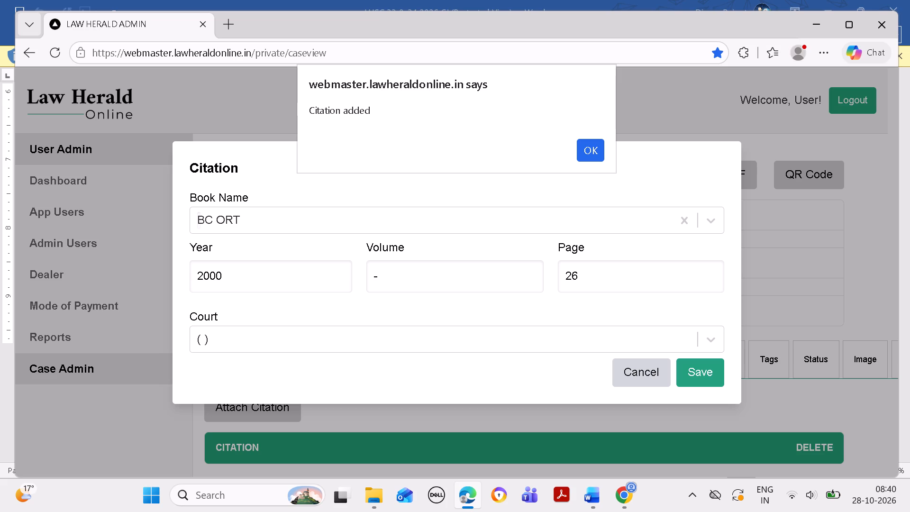
pyautogui.click(591, 147)
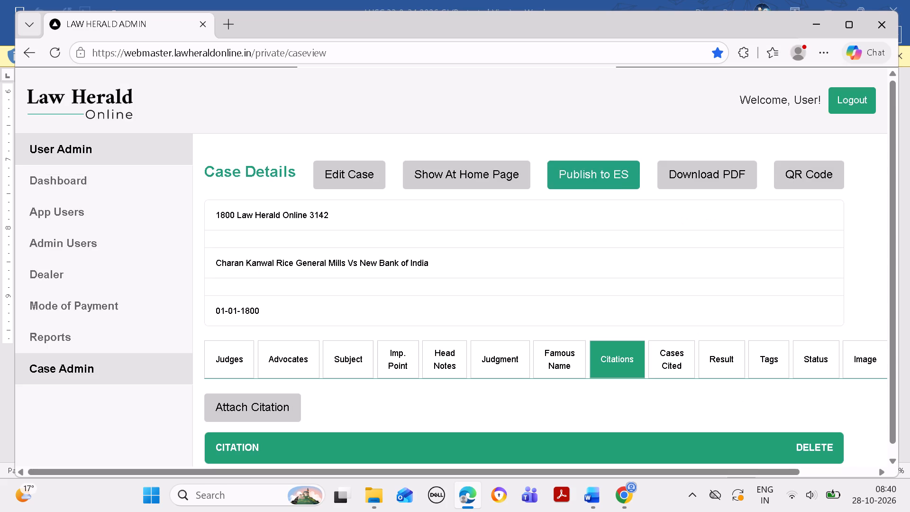
# Compare the newly attached citation on the case record with the Charan Kanwal entry in the Word list of cases cited.
pyautogui.scroll(-6, 439, 360)
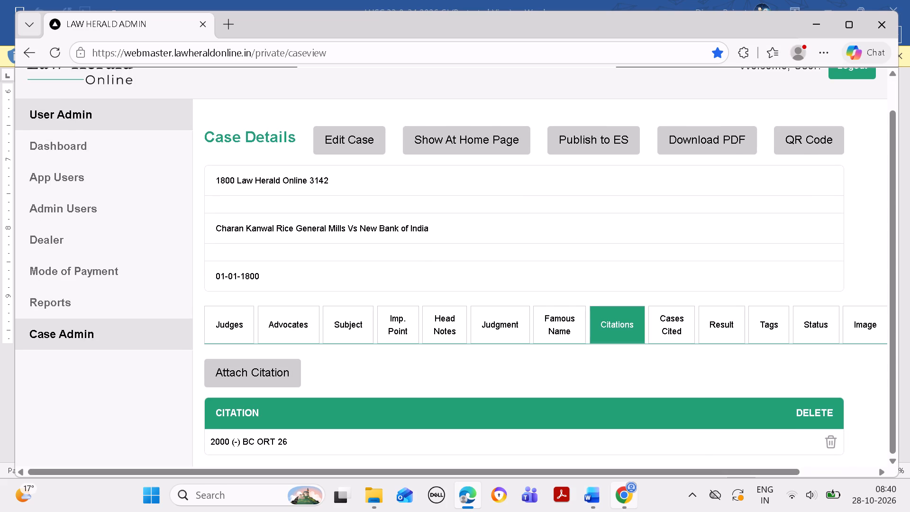
pyautogui.click(595, 494)
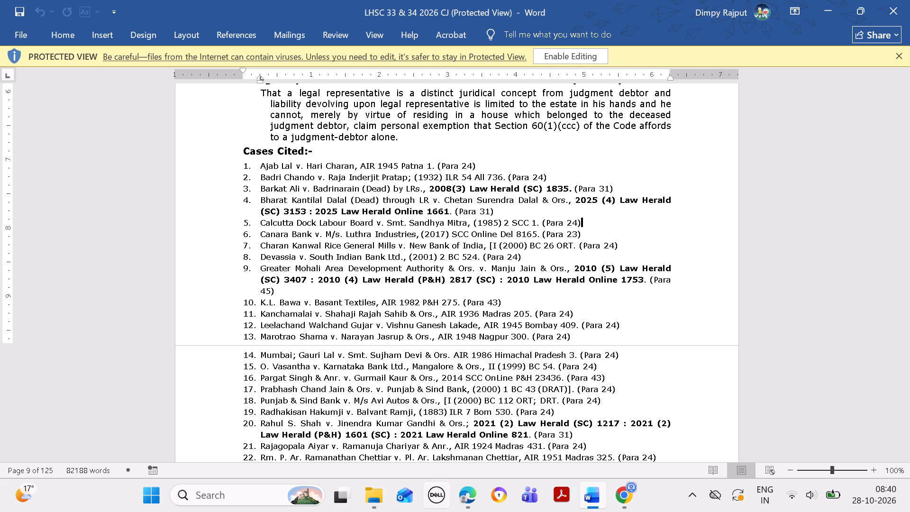
pyautogui.click(464, 499)
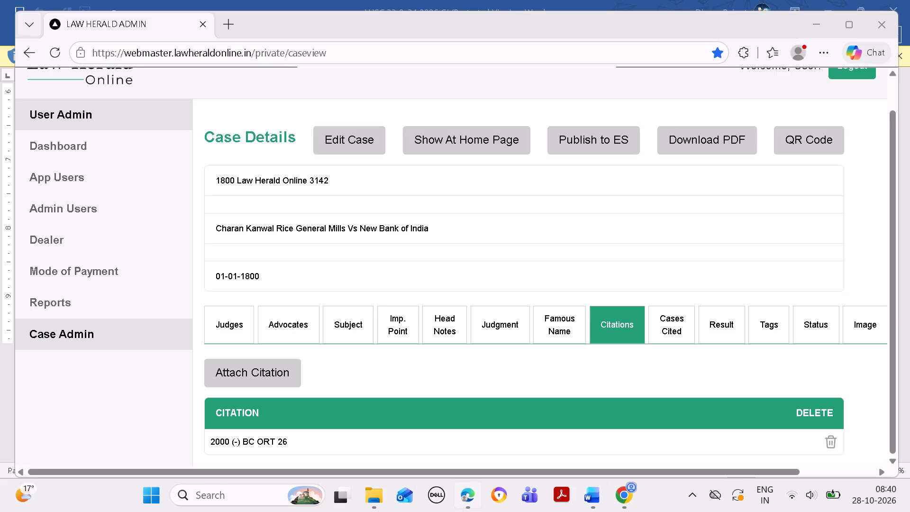
pyautogui.click(590, 494)
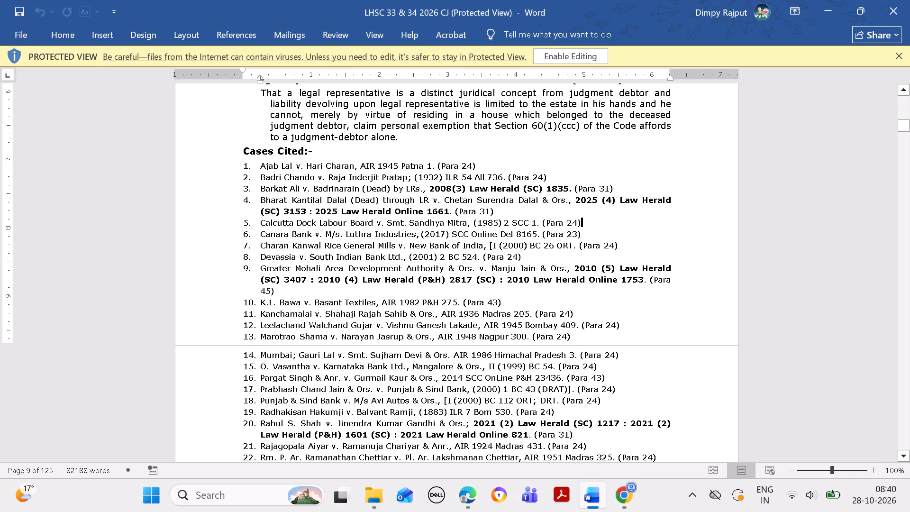
# Recheck the attached Charan Kanwal citation in Edge against entry 7 of the Word list of cases cited.
pyautogui.click(477, 491)
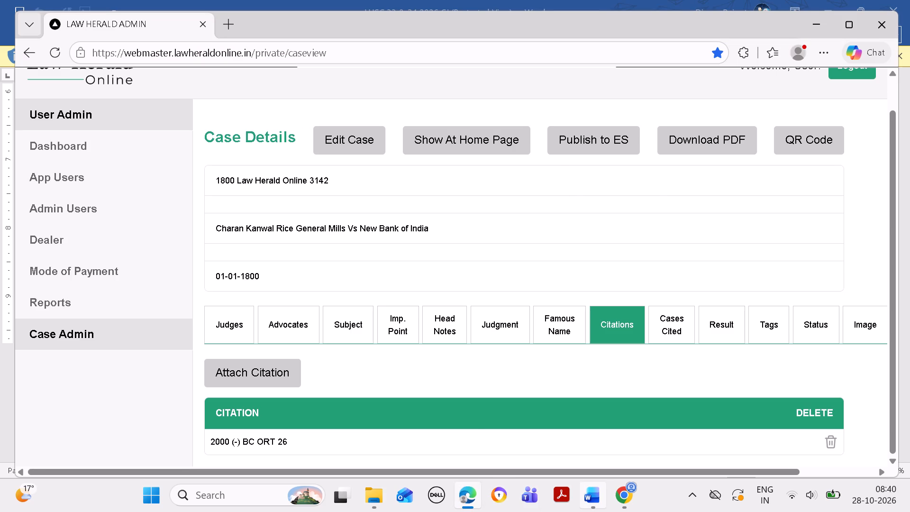
pyautogui.click(587, 500)
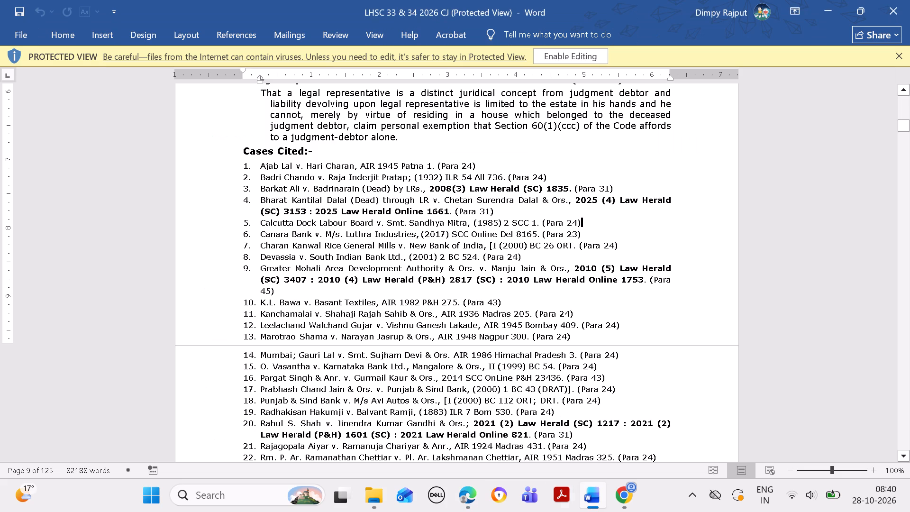
pyautogui.click(474, 494)
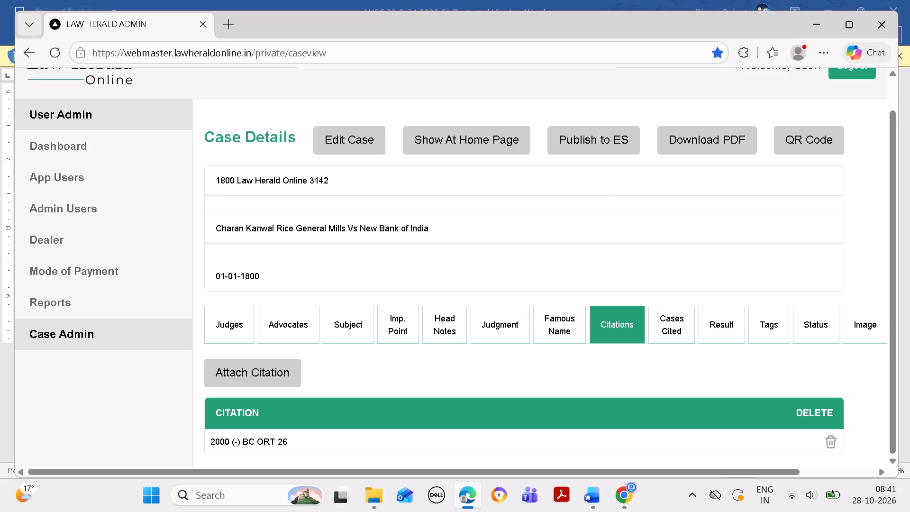
# Return to the list of cases and search for case number 182 of 2000.
pyautogui.click(31, 55)
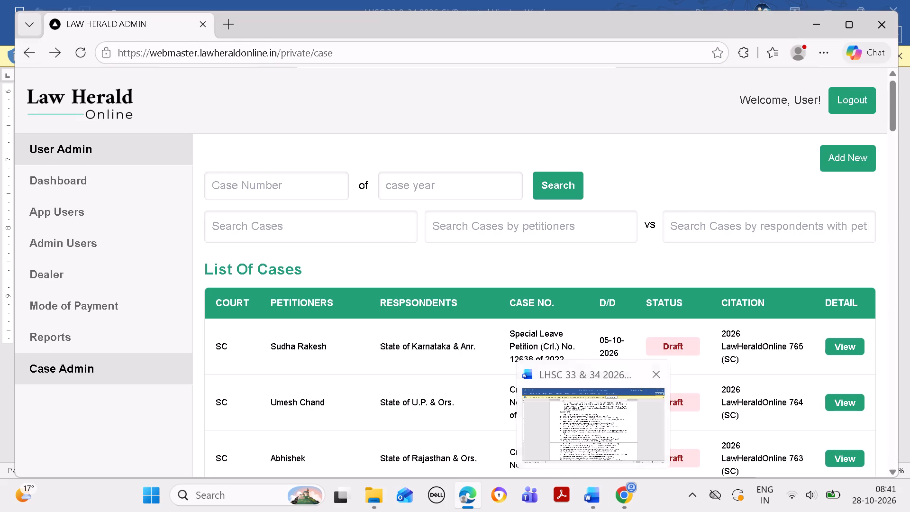
pyautogui.click(278, 187)
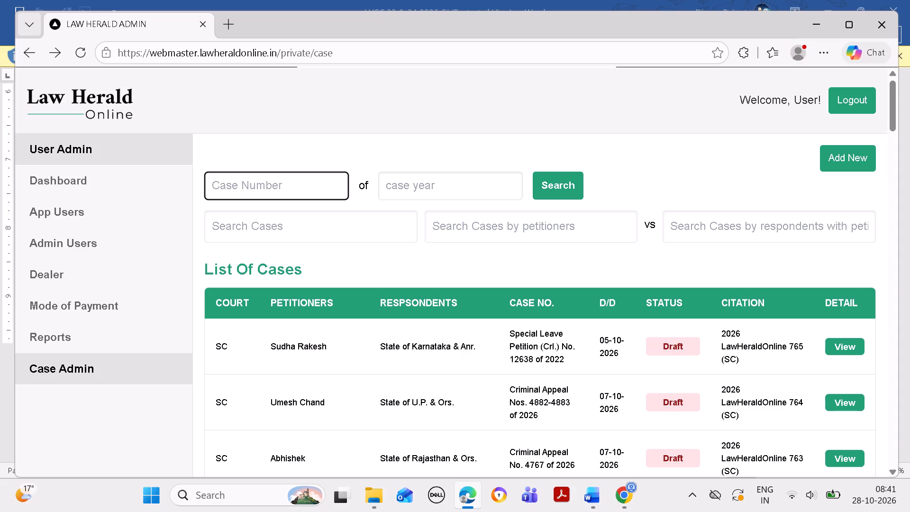
pyautogui.press('1')
pyautogui.write('82')
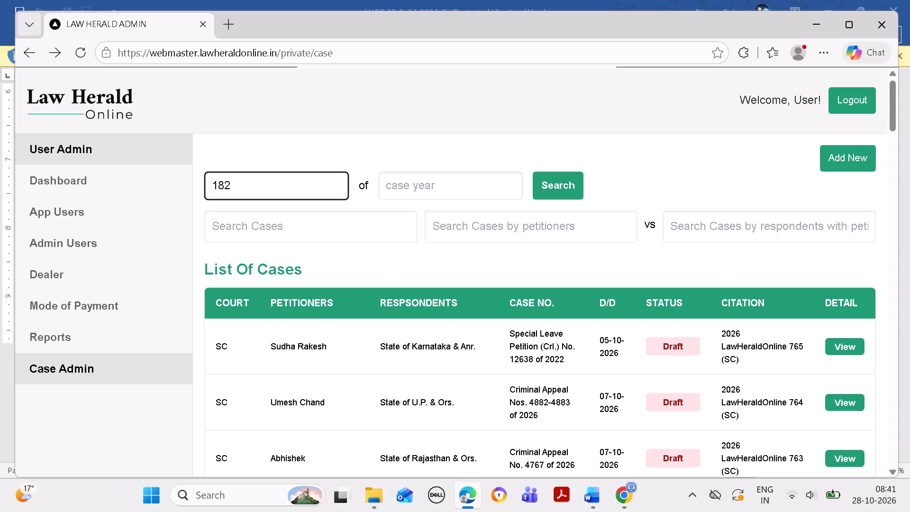
pyautogui.click(405, 190)
pyautogui.press('2')
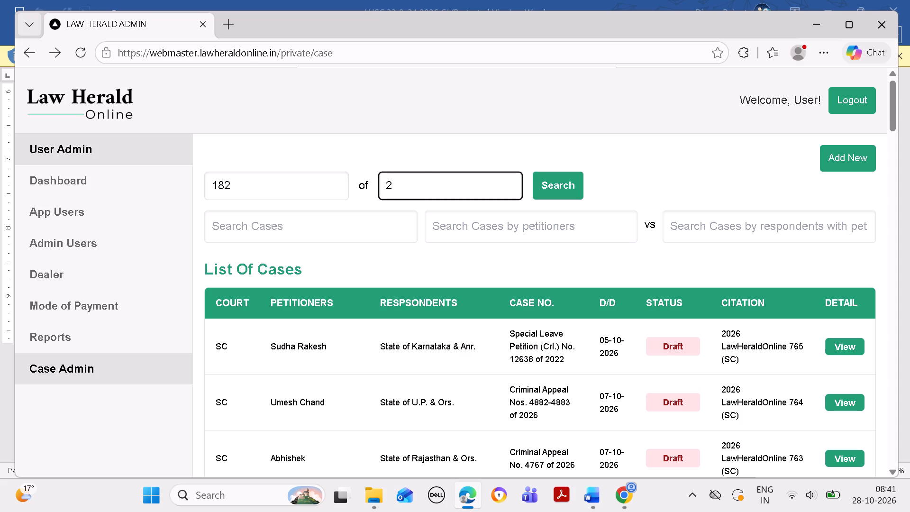
pyautogui.write('00')
pyautogui.press('0')
pyautogui.click(563, 185)
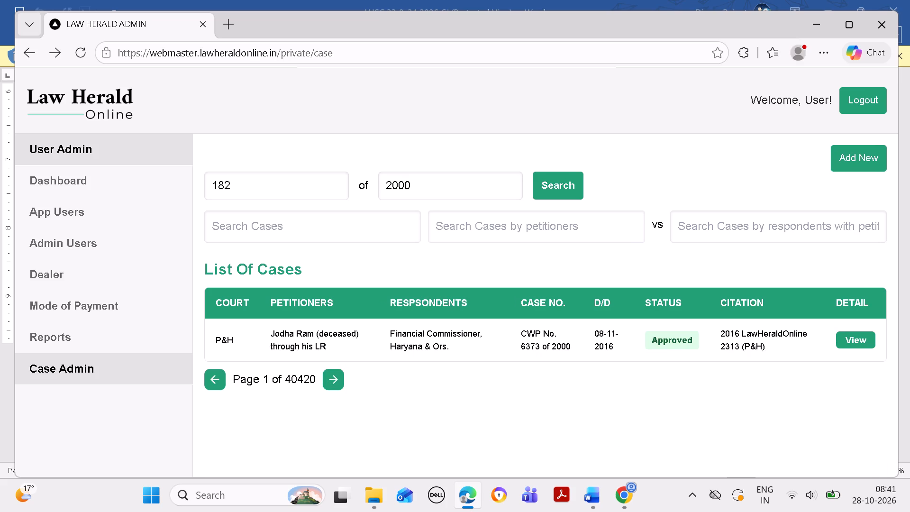
# Change the search year to 2016, search again, and open the draft Civil Appeal No. 182 of 2016.
pyautogui.click(419, 186)
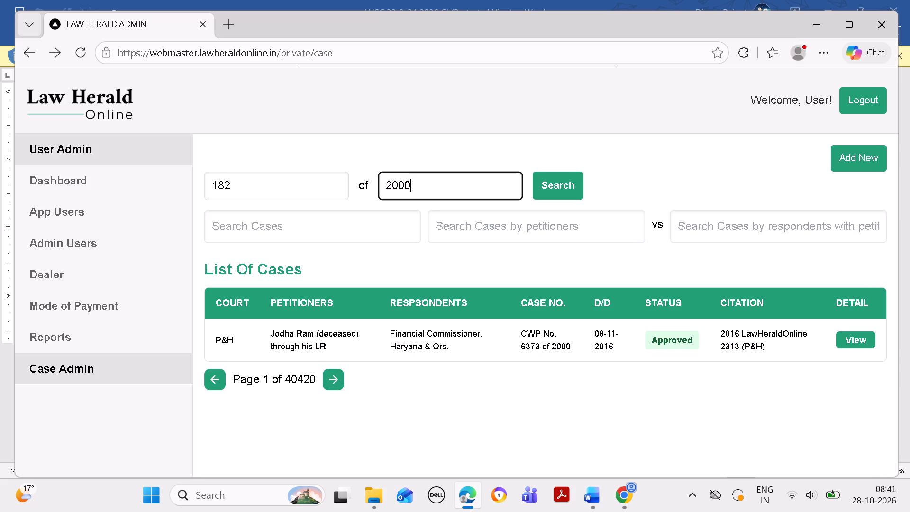
pyautogui.press('BackSpace')
pyautogui.press('BackSpace')
pyautogui.press('1')
pyautogui.press('6')
pyautogui.click(567, 187)
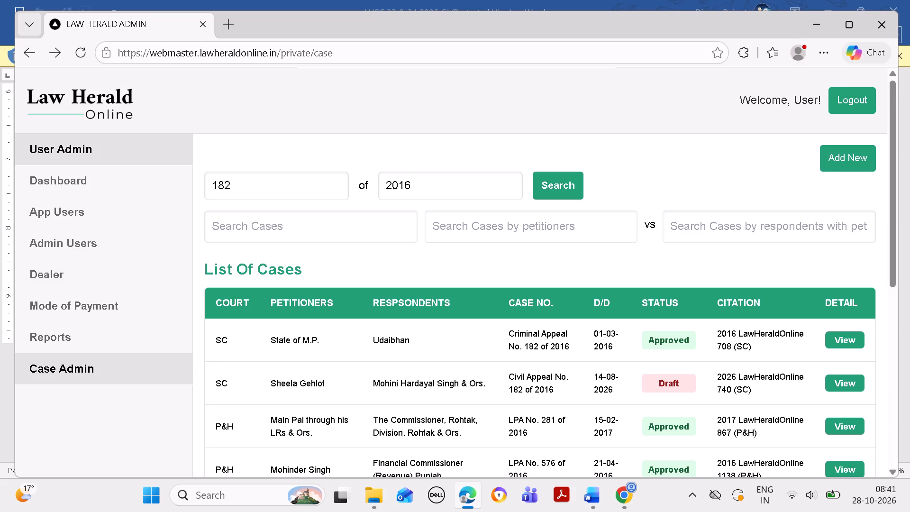
pyautogui.click(830, 383)
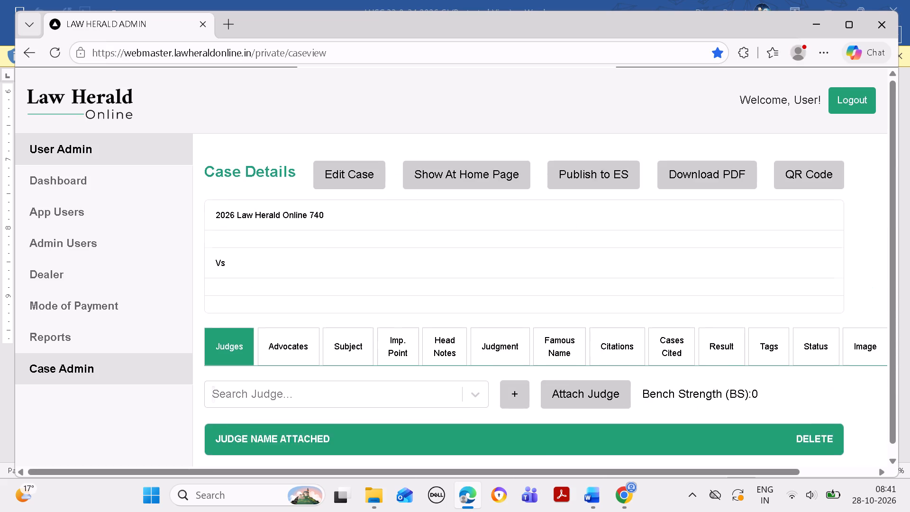
# Display the cases cited in this appeal, down to the last attached entries.
pyautogui.scroll(-2, 777, 339)
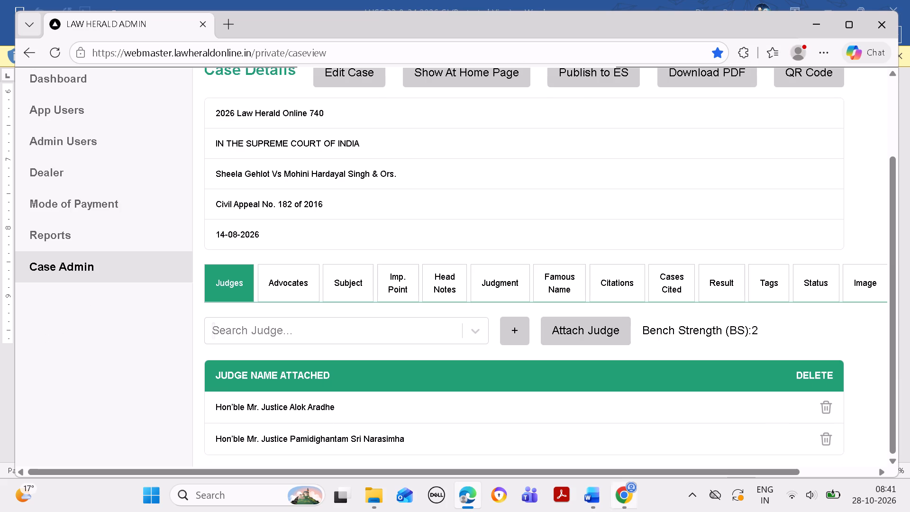
pyautogui.click(595, 497)
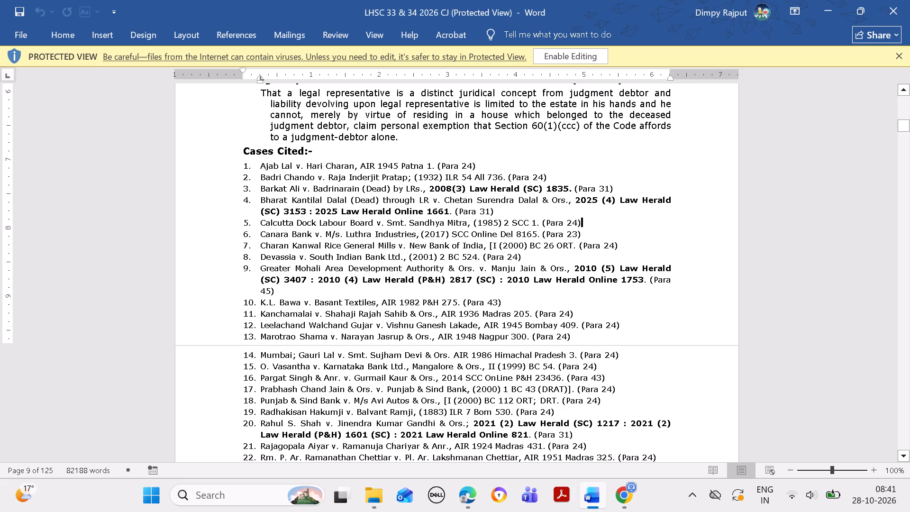
pyautogui.click(468, 494)
pyautogui.click(603, 283)
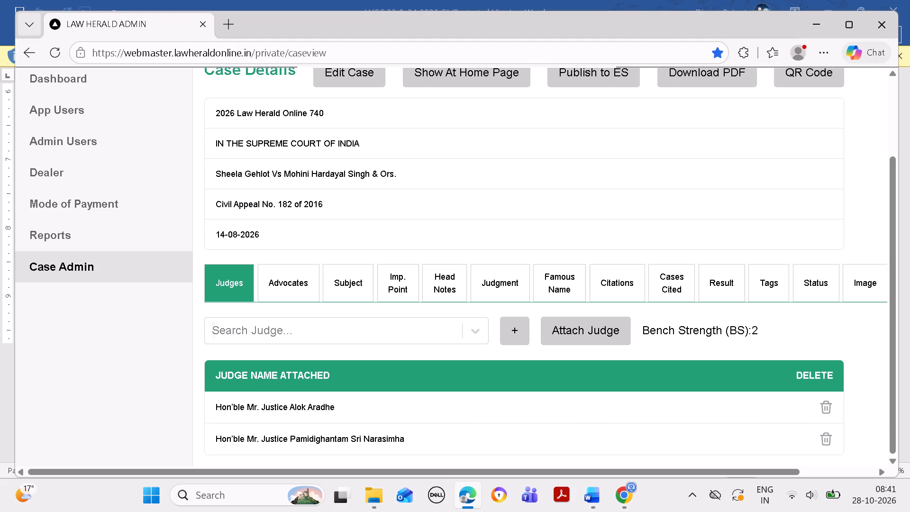
pyautogui.scroll(-5, 594, 286)
pyautogui.click(665, 320)
pyautogui.scroll(-6, 658, 320)
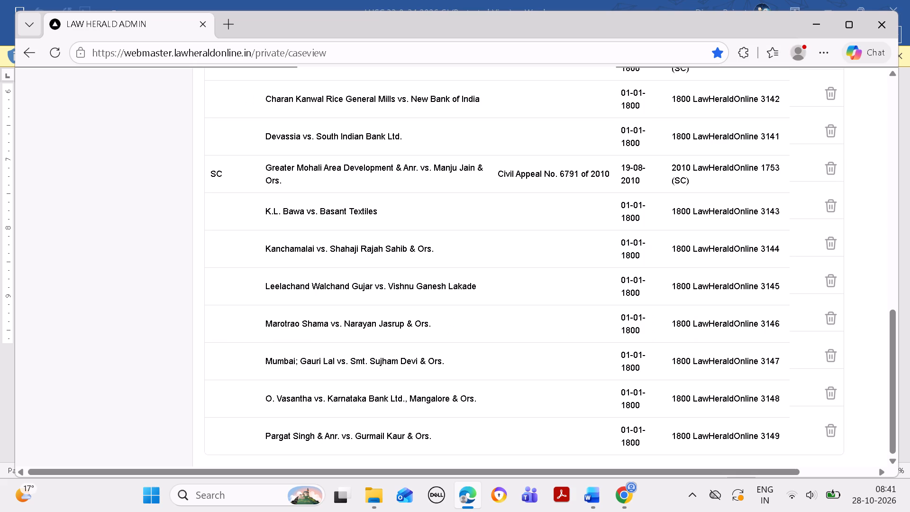
# Compare the last attached cited cases in Edge with the Word list through entry 30 to find the next case to attach.
pyautogui.click(590, 494)
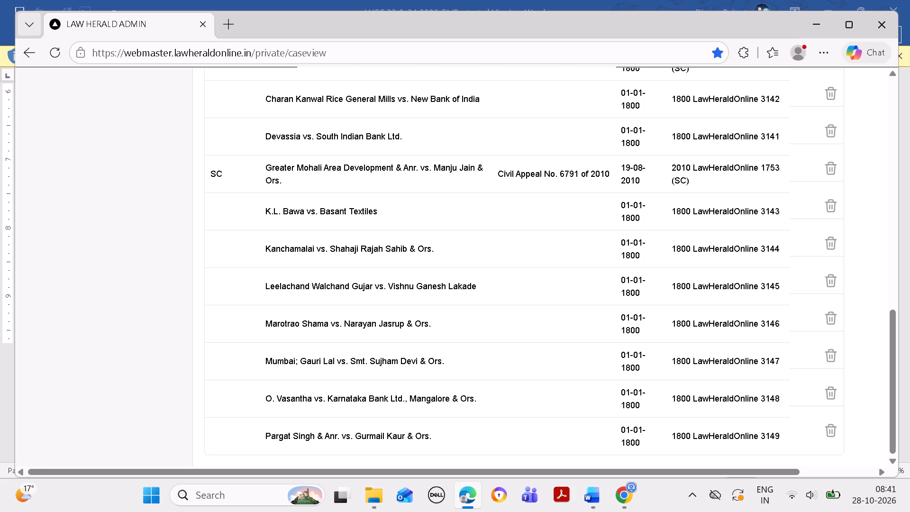
pyautogui.click(589, 492)
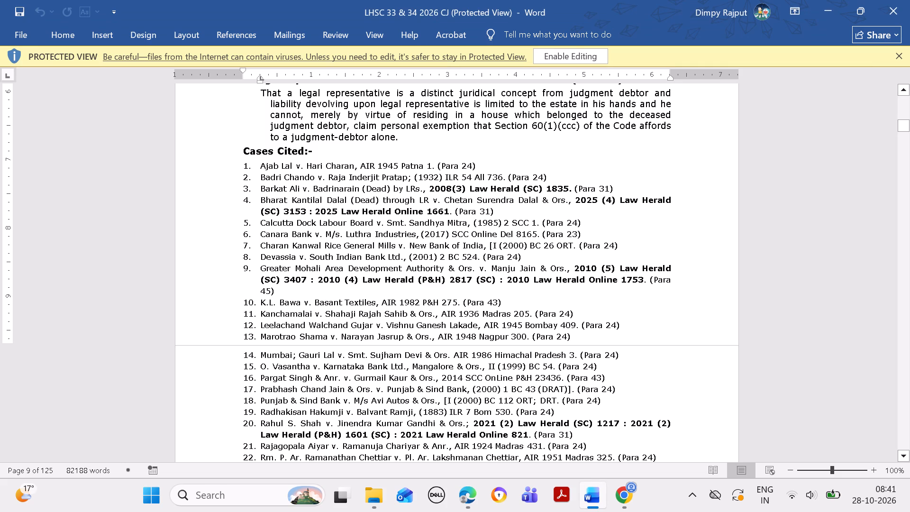
pyautogui.click(472, 488)
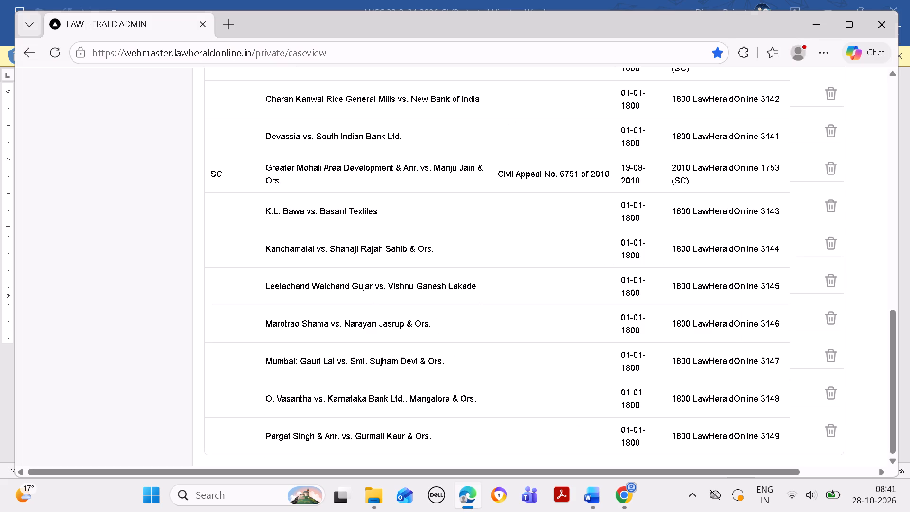
pyautogui.click(590, 492)
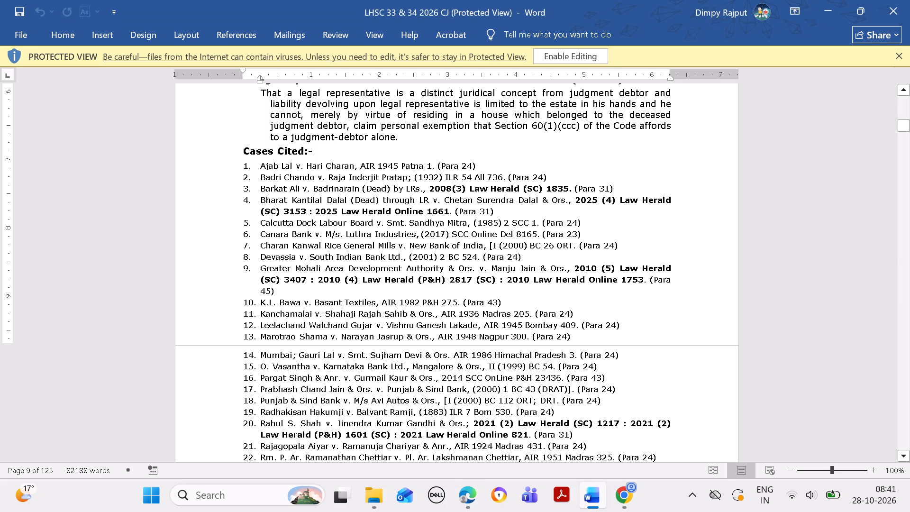
pyautogui.press('Down')
pyautogui.press('Down')
pyautogui.press('Down')
pyautogui.press('Down')
pyautogui.press('Down')
pyautogui.press('Down')
pyautogui.press('Down')
pyautogui.press('Down')
pyautogui.press('Down')
pyautogui.press('Down')
pyautogui.press('Down')
pyautogui.press('Down')
pyautogui.press('Down')
pyautogui.press('Down')
pyautogui.press('Down')
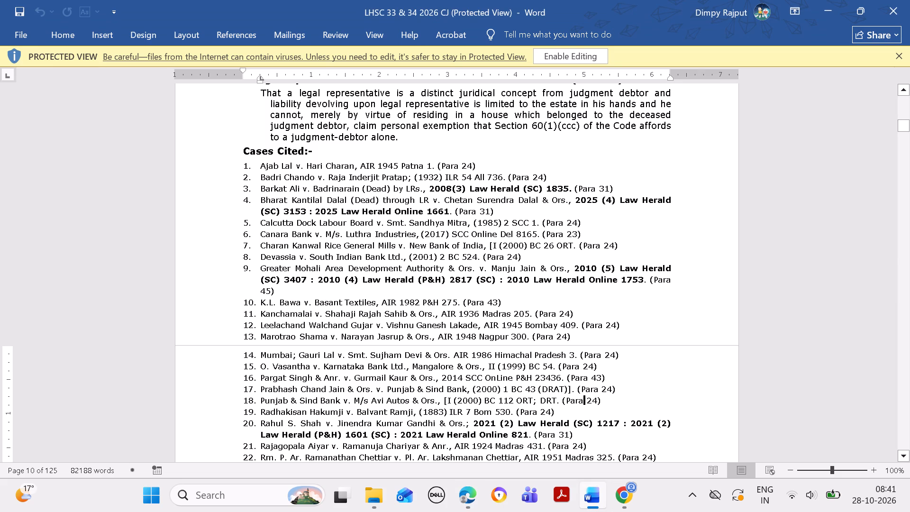
pyautogui.click(477, 490)
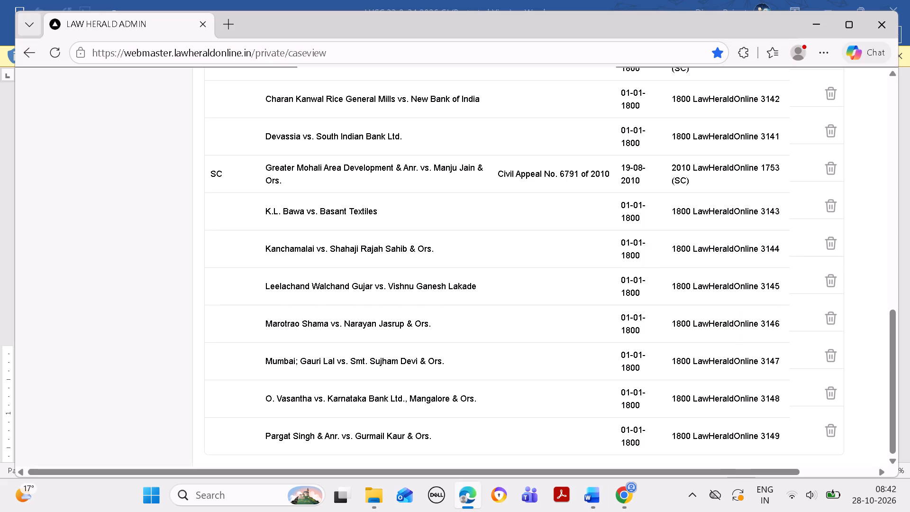
pyautogui.click(591, 487)
pyautogui.press('Down')
pyautogui.press('Down')
pyautogui.press('Down')
pyautogui.press('Down')
pyautogui.press('Down')
pyautogui.press('Down')
pyautogui.press('Down')
pyautogui.press('Down')
pyautogui.press('Down')
pyautogui.press('Down')
pyautogui.press('Down')
pyautogui.press('Down')
pyautogui.press('Down')
pyautogui.press('Down')
pyautogui.press('Down')
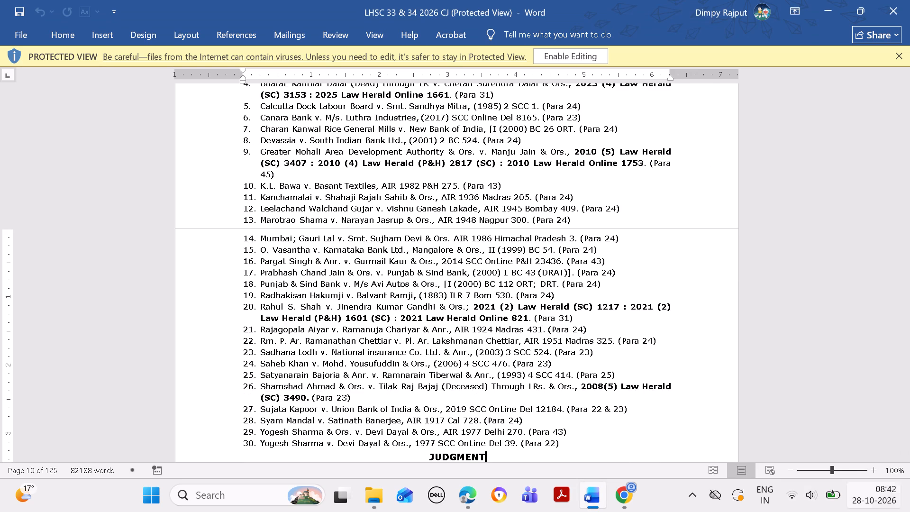
# In the Word list, copy the petitioner's name including "& Ors." from entry 17, the case against Punjab & Sind Bank.
pyautogui.click(870, 465)
pyautogui.doubleClick(870, 462)
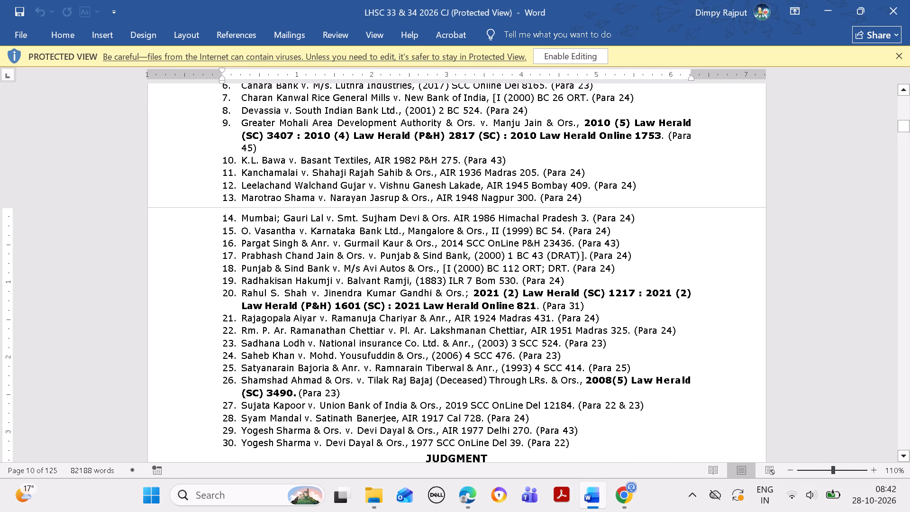
pyautogui.click(872, 470)
pyautogui.click(872, 468)
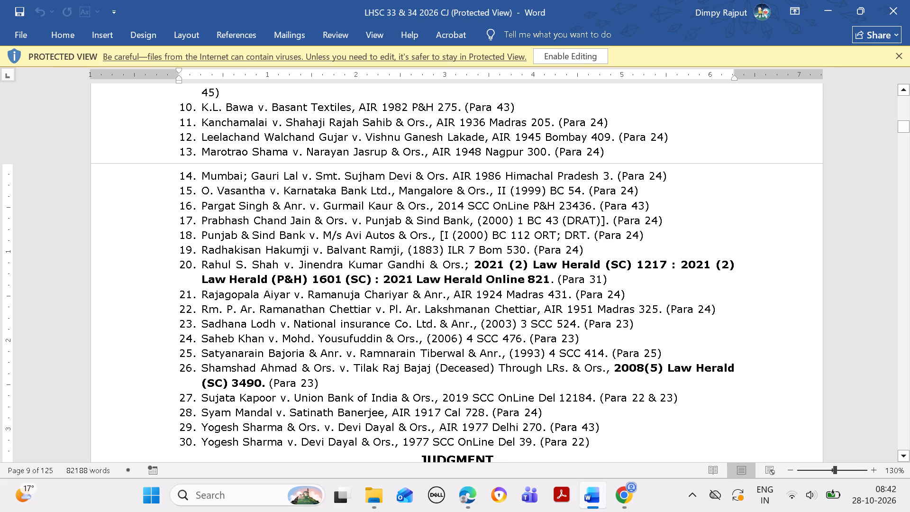
pyautogui.moveTo(203, 218); pyautogui.dragTo(348, 217)
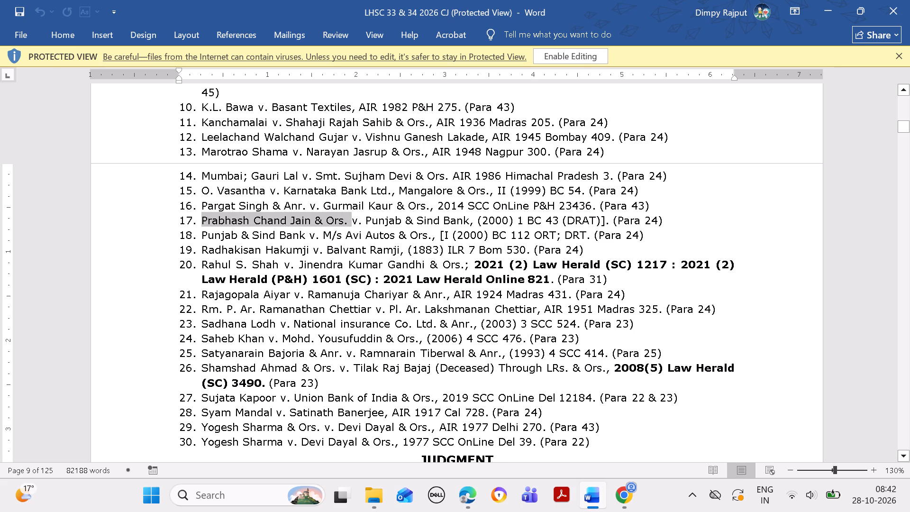
pyautogui.moveTo(348, 217); pyautogui.dragTo(348, 218)
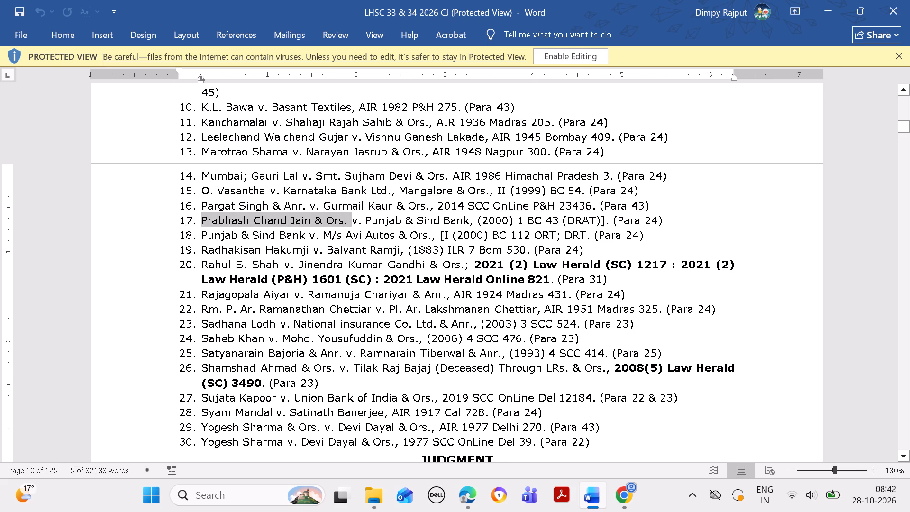
pyautogui.hotkey('ctrl', 'c')
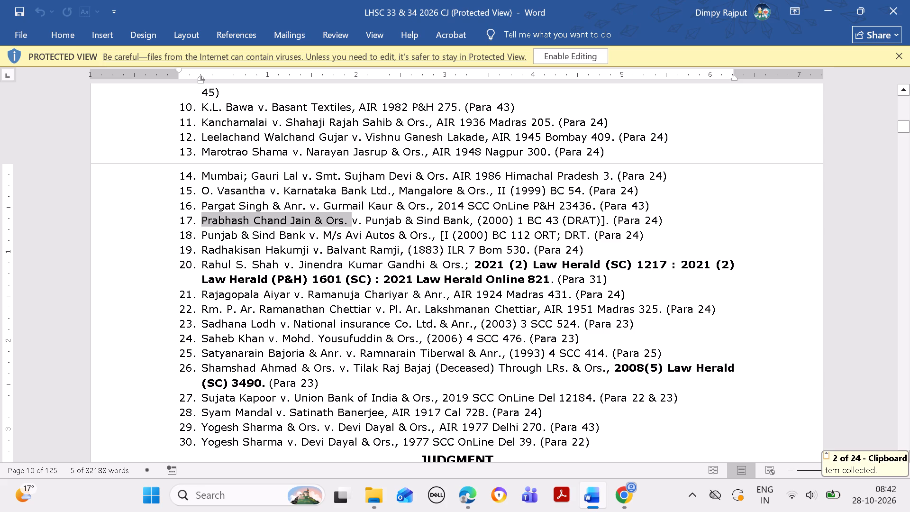
# Back in Edge, open the case search for cited cases and search by petitioner with the copied name, trimmed of "& Ors.".
pyautogui.click(470, 481)
pyautogui.scroll(2, 465, 355)
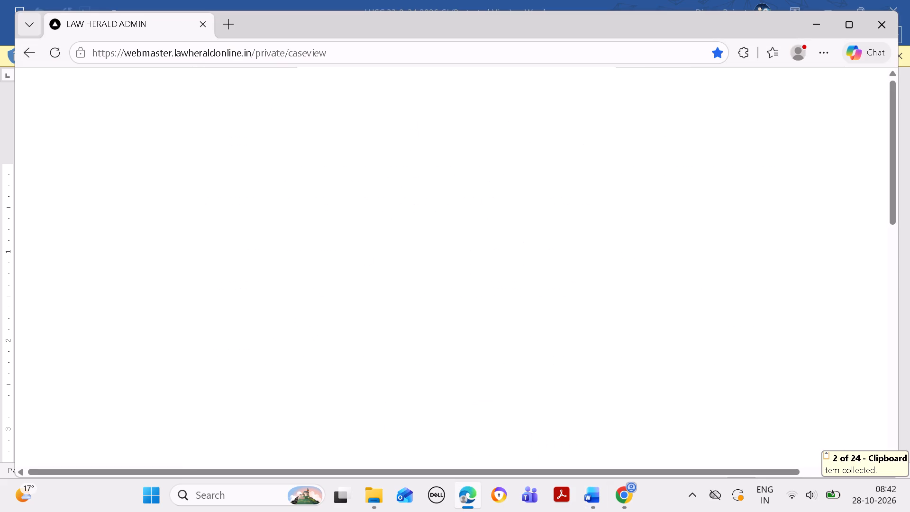
pyautogui.click(255, 432)
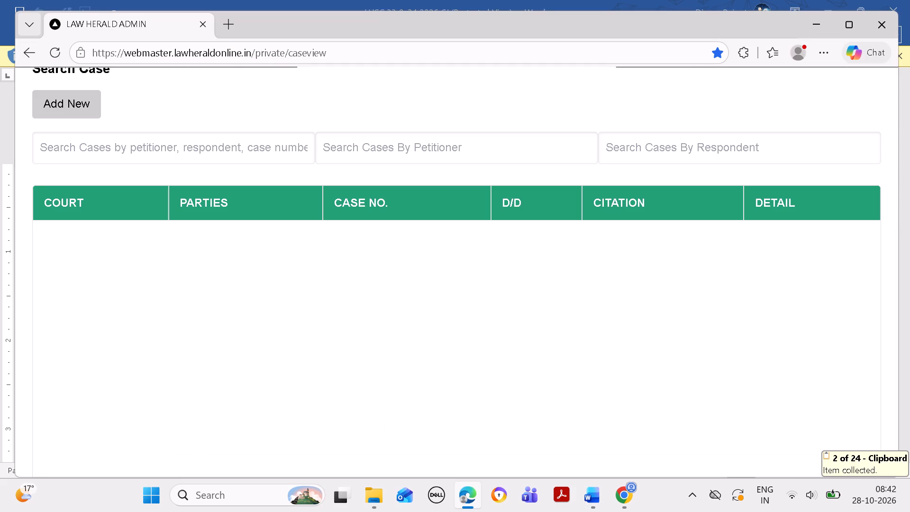
pyautogui.click(430, 144)
pyautogui.hotkey('ctrl', 'c')
pyautogui.hotkey('ctrl', 'v')
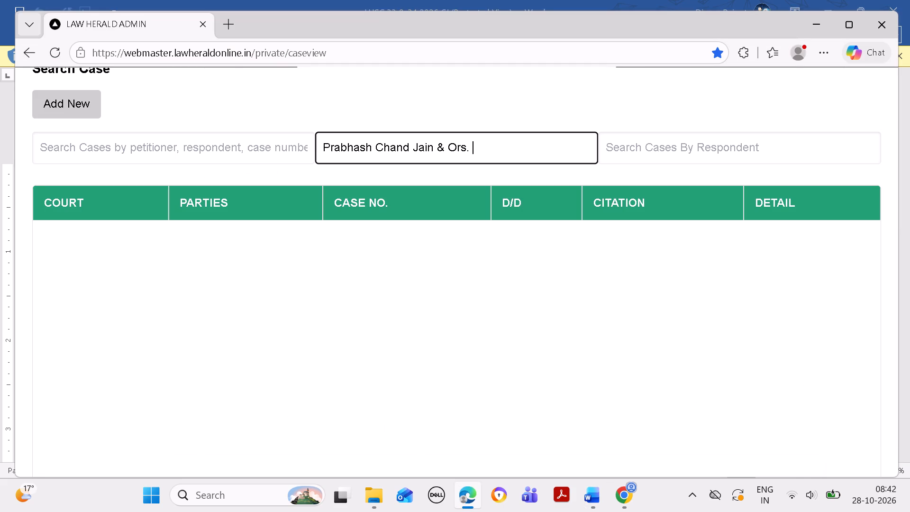
pyautogui.press('BackSpace')
pyautogui.press('BackSpace')
pyautogui.press('BackSpace')
pyautogui.press('BackSpace')
pyautogui.press('BackSpace')
pyautogui.press('BackSpace')
pyautogui.press('BackSpace')
pyautogui.press('BackSpace')
pyautogui.press('BackSpace')
# Start a new case record with the copied petitioner's name and, copied from entry 17 of the Word list, Punjab & Sind Bank as respondent.
pyautogui.click(63, 97)
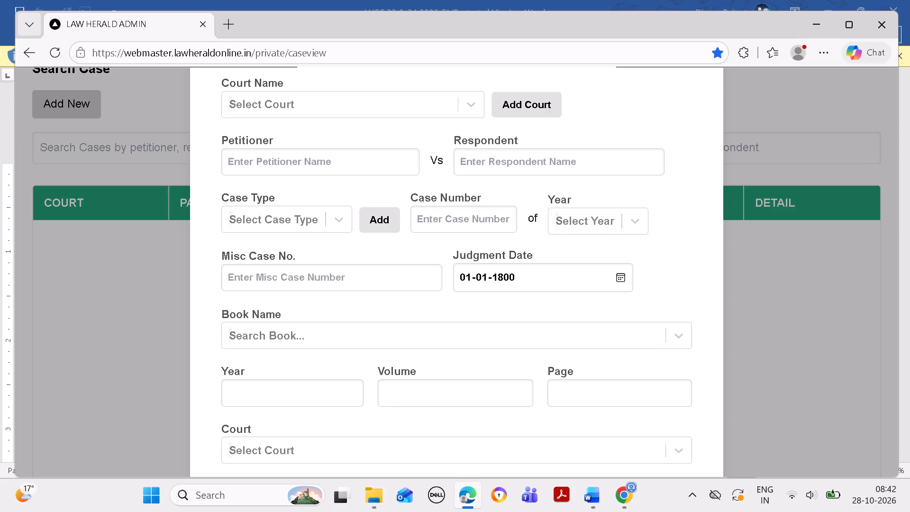
pyautogui.click(291, 148)
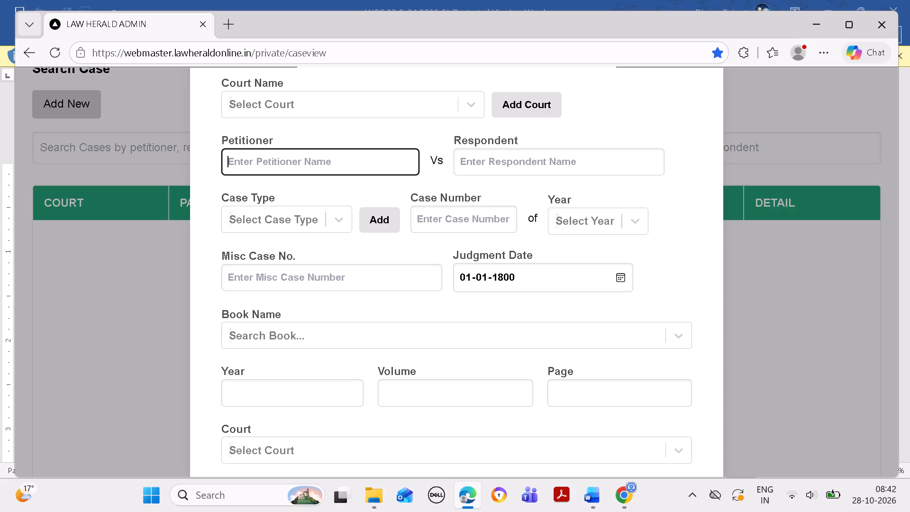
pyautogui.hotkey('ctrl', 'v')
pyautogui.click(594, 496)
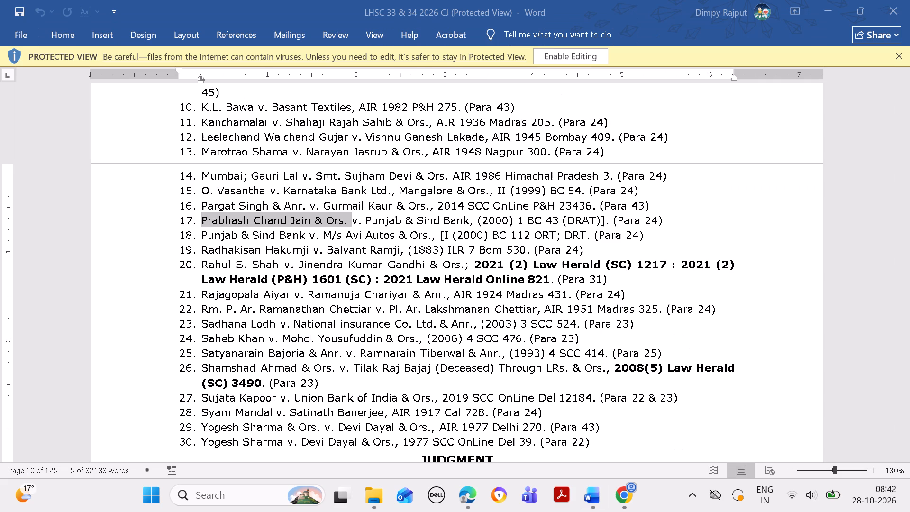
pyautogui.moveTo(367, 214); pyautogui.dragTo(410, 216)
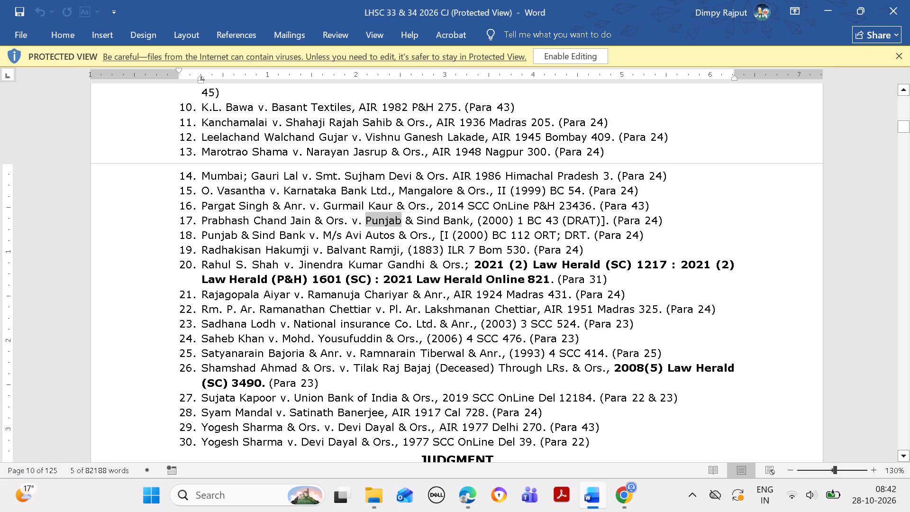
pyautogui.moveTo(410, 216); pyautogui.dragTo(455, 219)
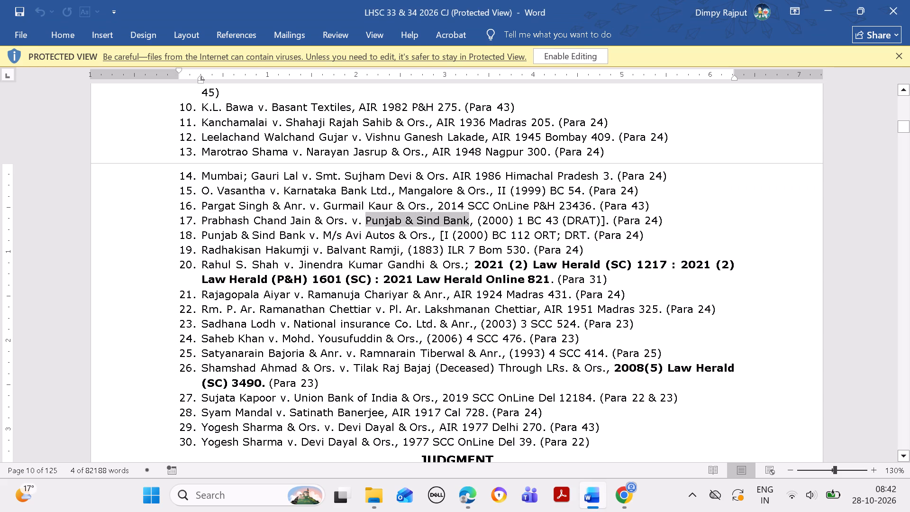
pyautogui.hotkey('ctrl', 'c')
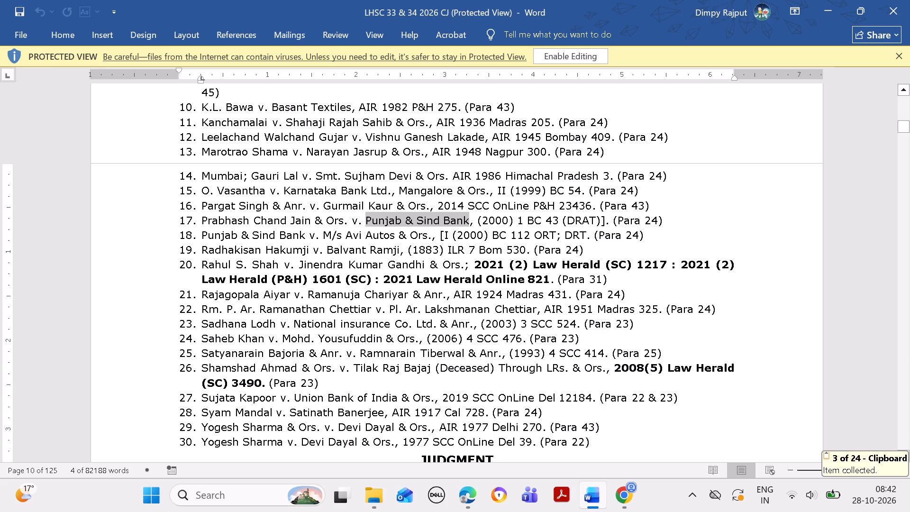
pyautogui.click(462, 489)
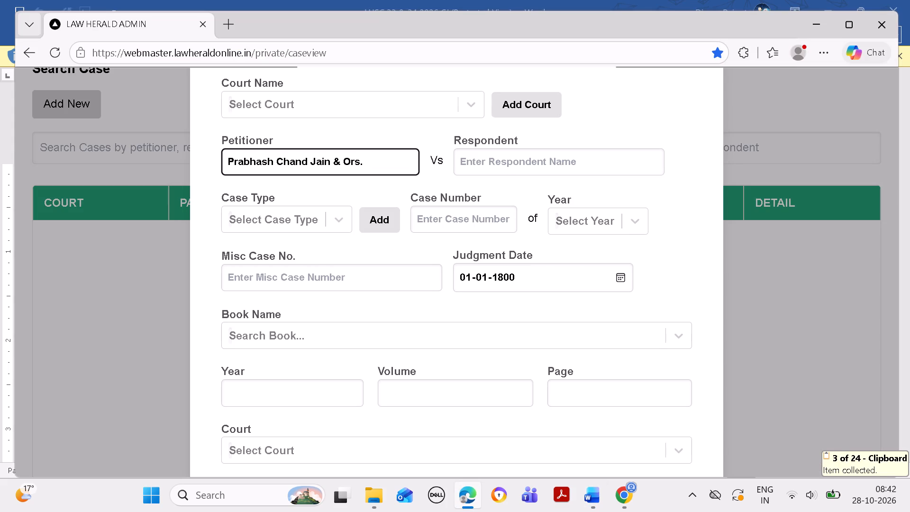
pyautogui.click(510, 157)
pyautogui.hotkey('ctrl', 'v')
# Copy the citation year 2000 from entry 17 in Word into the new case's citation in Edge and set the volume to 1.
pyautogui.click(582, 497)
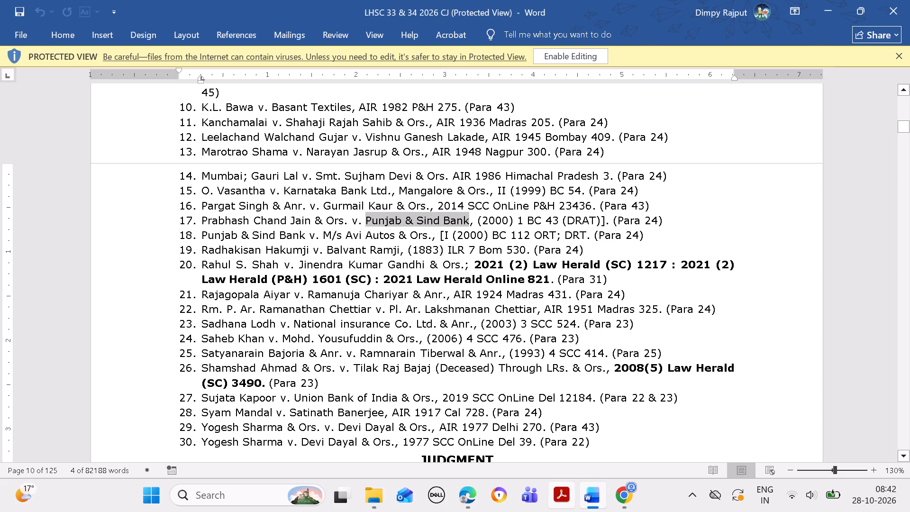
pyautogui.moveTo(484, 218); pyautogui.dragTo(510, 219)
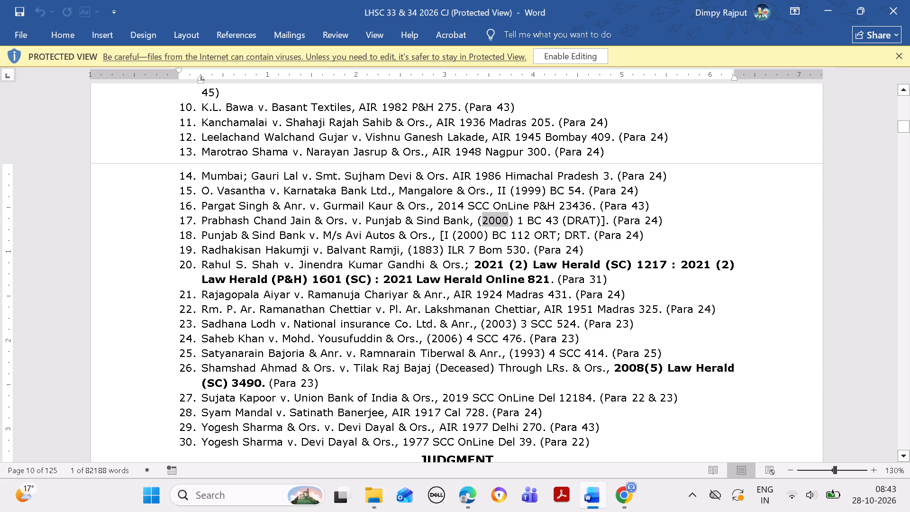
pyautogui.hotkey('ctrl', 'c')
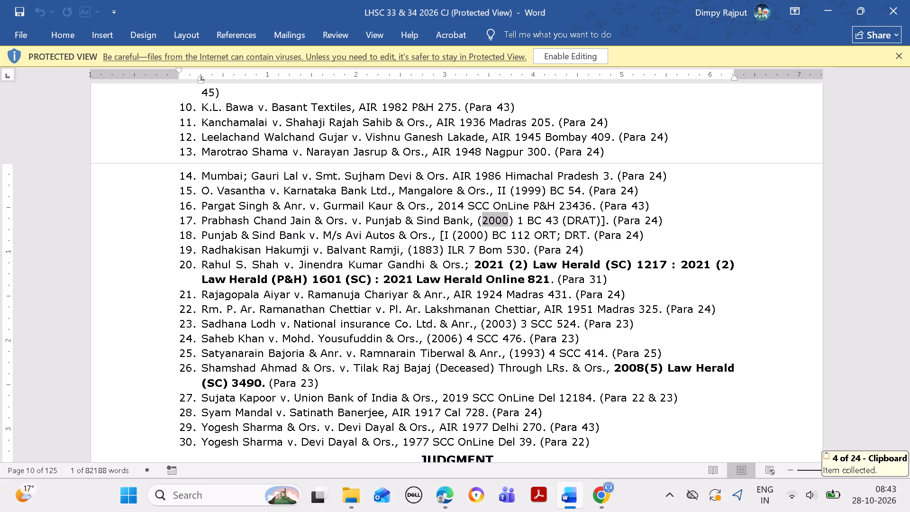
pyautogui.click(447, 486)
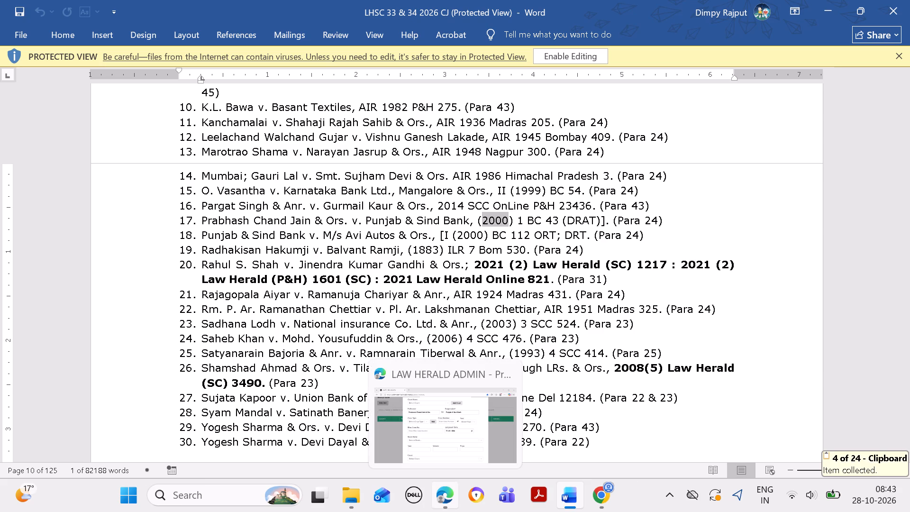
pyautogui.click(446, 495)
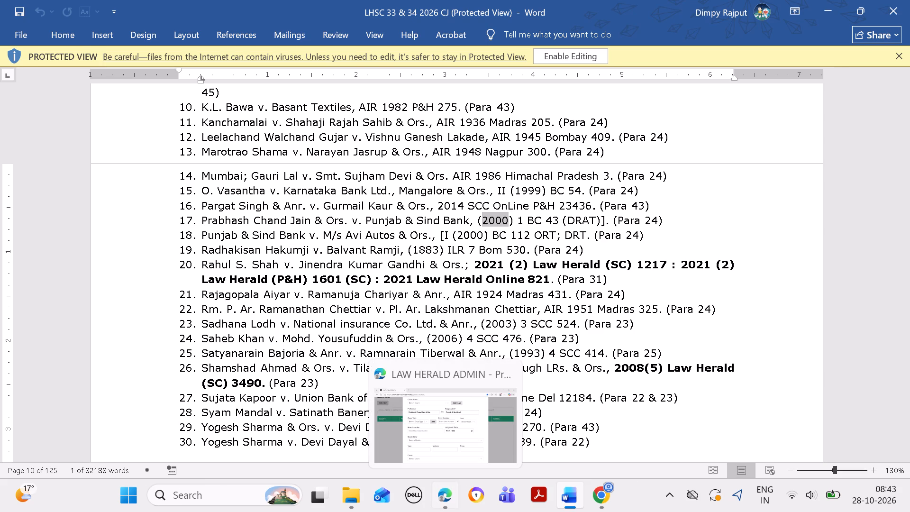
pyautogui.click(318, 384)
pyautogui.hotkey('ctrl', 'v')
pyautogui.click(434, 396)
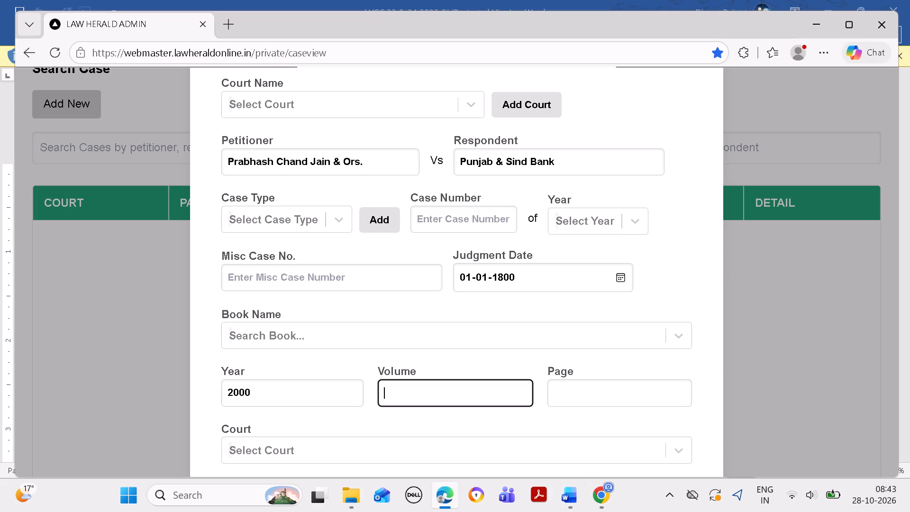
pyautogui.press('1')
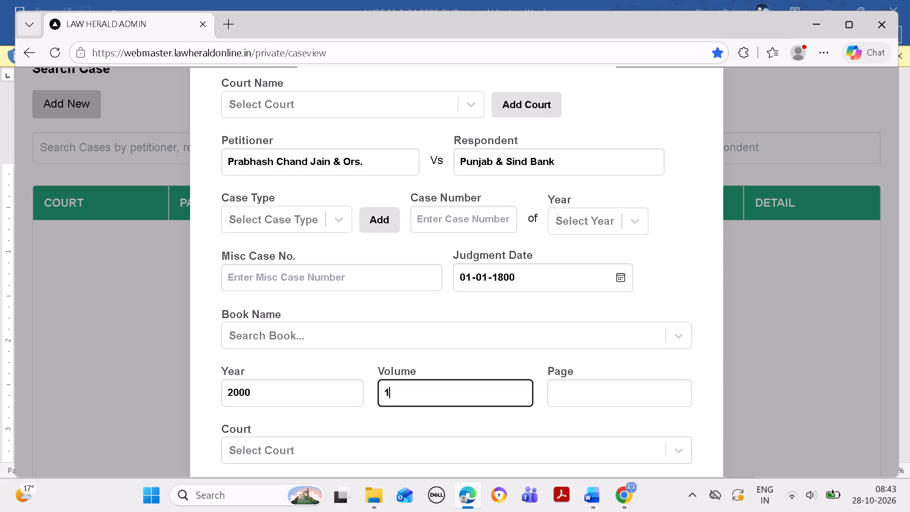
# Copy page number 43 from entry 17 in the Word list and enter it as the new case's citation page in Edge.
pyautogui.click(594, 493)
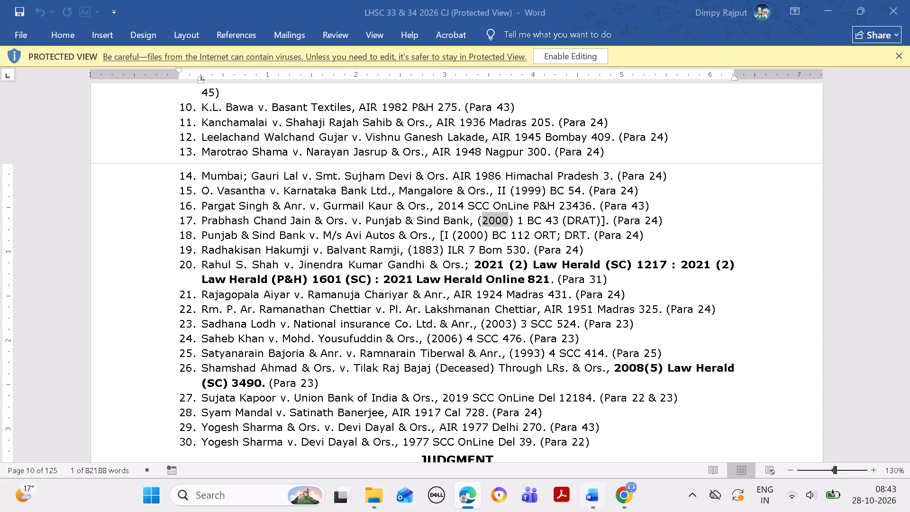
pyautogui.moveTo(546, 221); pyautogui.dragTo(558, 221)
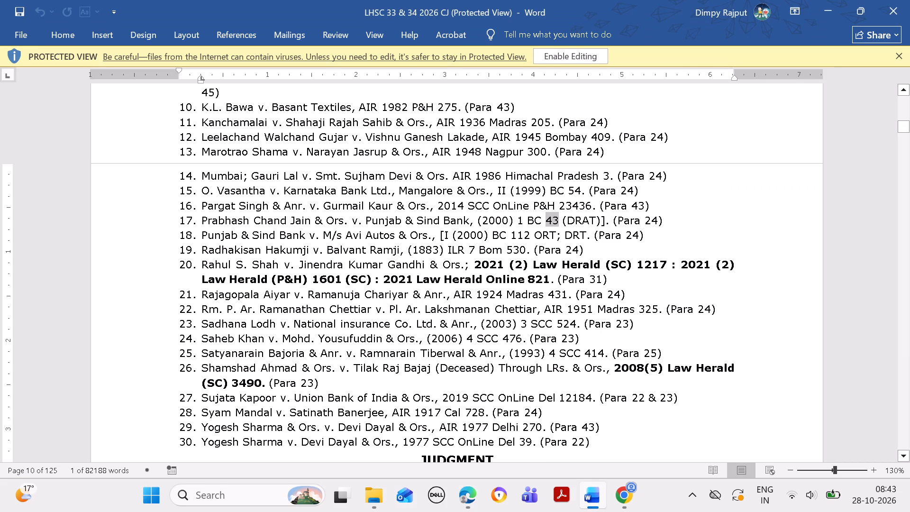
pyautogui.hotkey('ctrl', 'c')
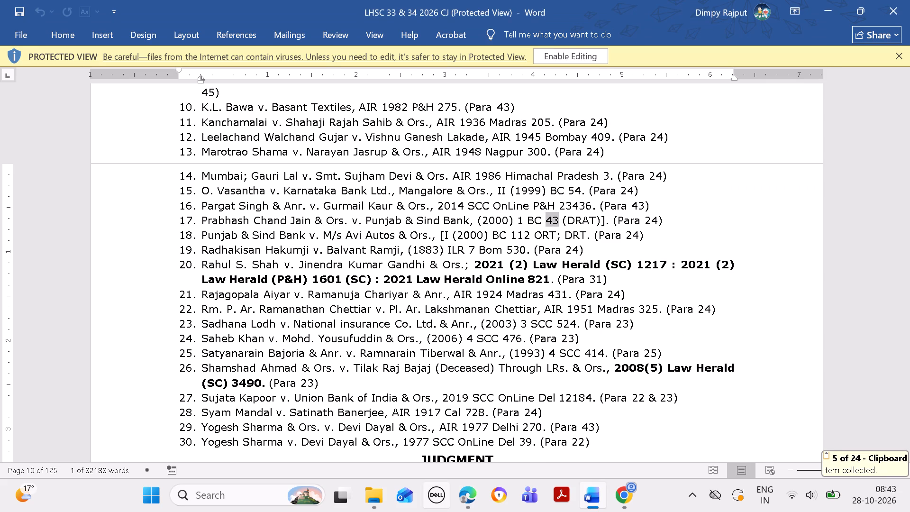
pyautogui.click(468, 498)
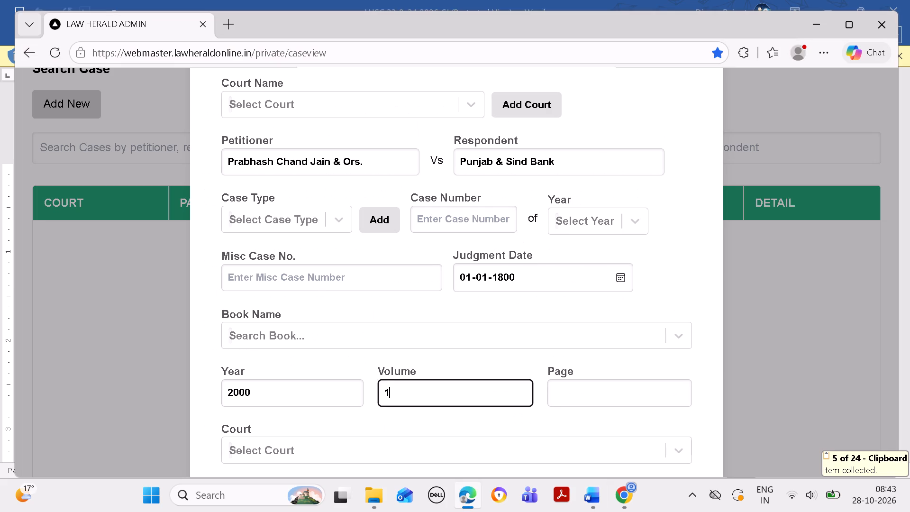
pyautogui.click(595, 390)
pyautogui.hotkey('ctrl', 'v')
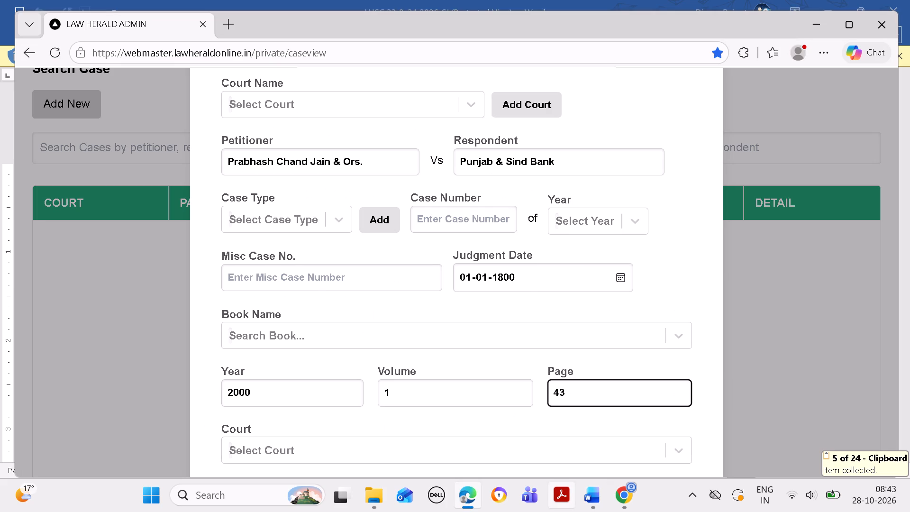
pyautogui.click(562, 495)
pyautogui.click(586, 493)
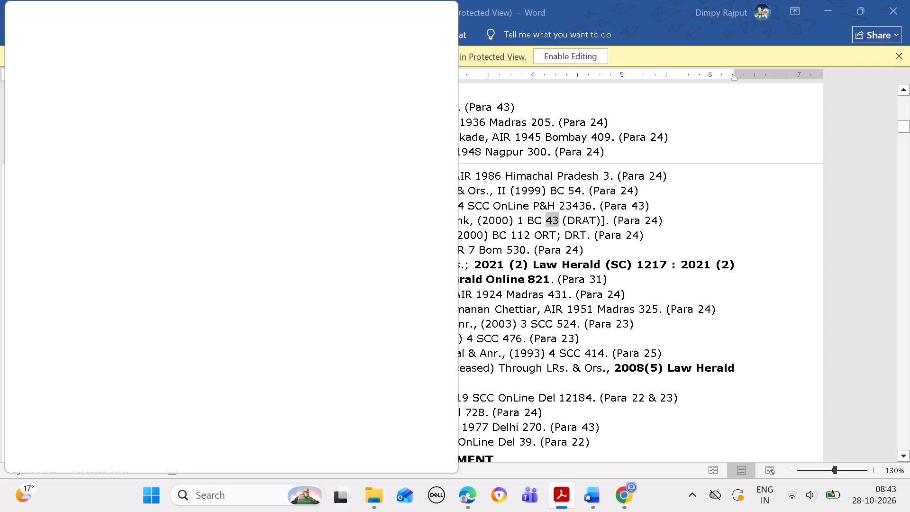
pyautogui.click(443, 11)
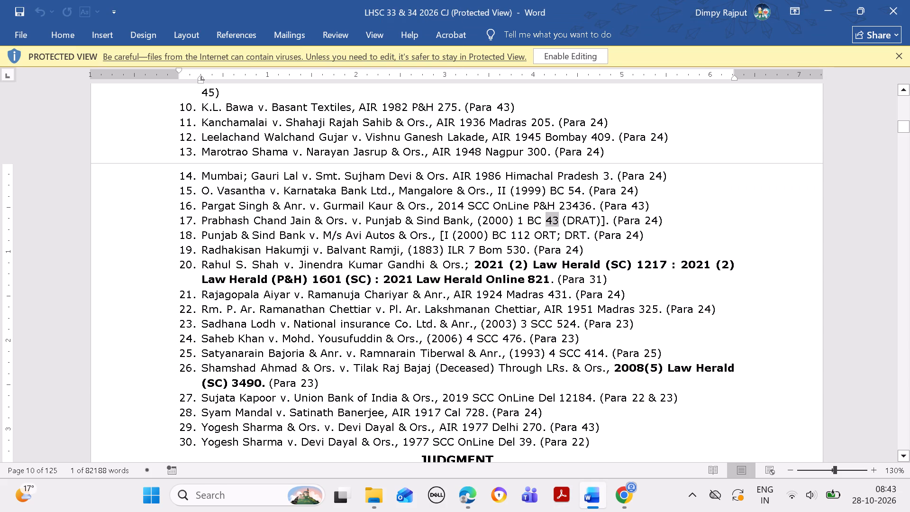
# Copy the reporter abbreviation BC from entry 17 in the Word list and search for it as the book name in Edge.
pyautogui.moveTo(529, 217); pyautogui.dragTo(541, 216)
pyautogui.moveTo(541, 216); pyautogui.dragTo(543, 218)
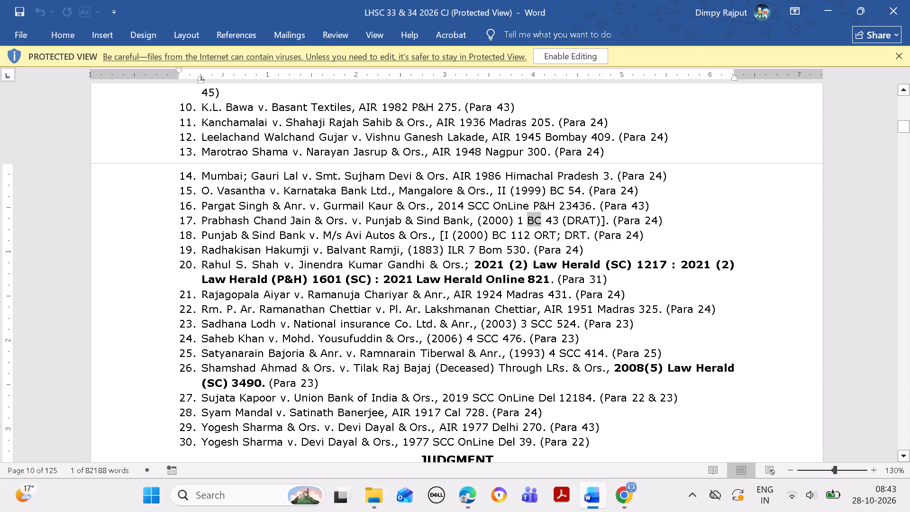
pyautogui.hotkey('ctrl', 'c')
pyautogui.click(469, 487)
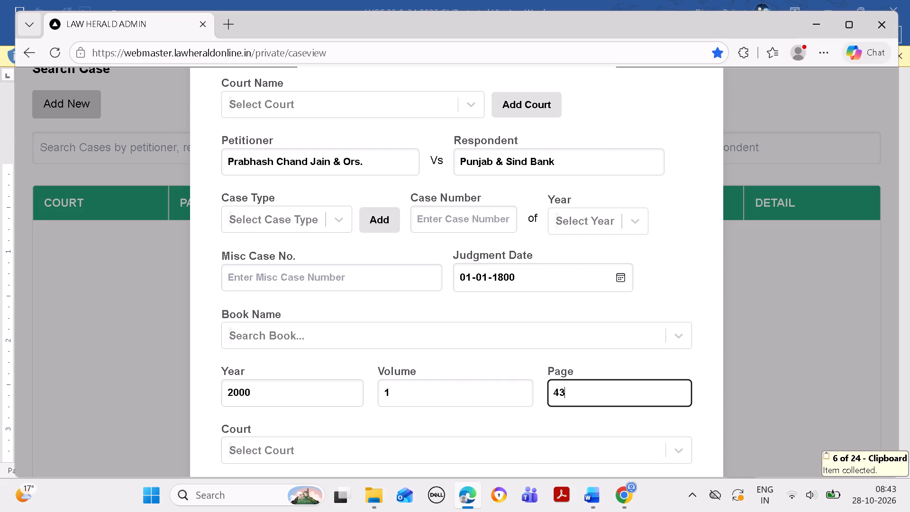
pyautogui.click(435, 331)
pyautogui.hotkey('ctrl', 'v')
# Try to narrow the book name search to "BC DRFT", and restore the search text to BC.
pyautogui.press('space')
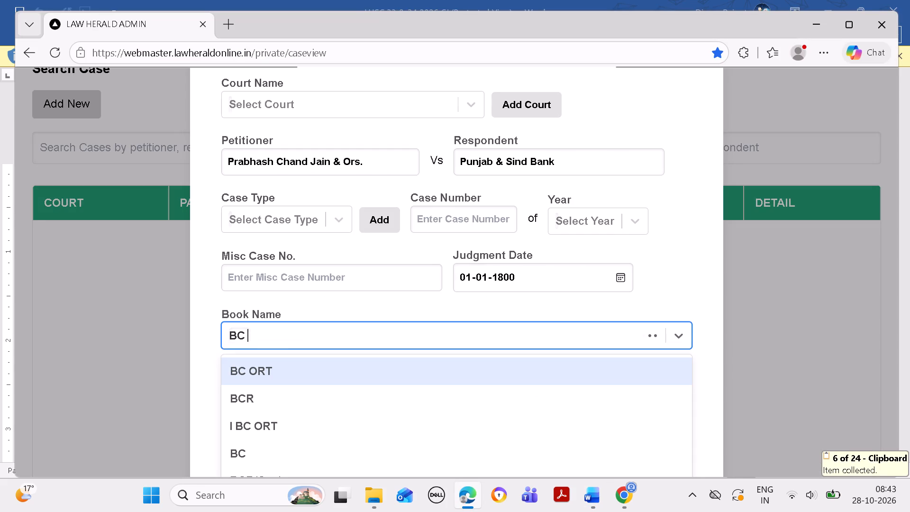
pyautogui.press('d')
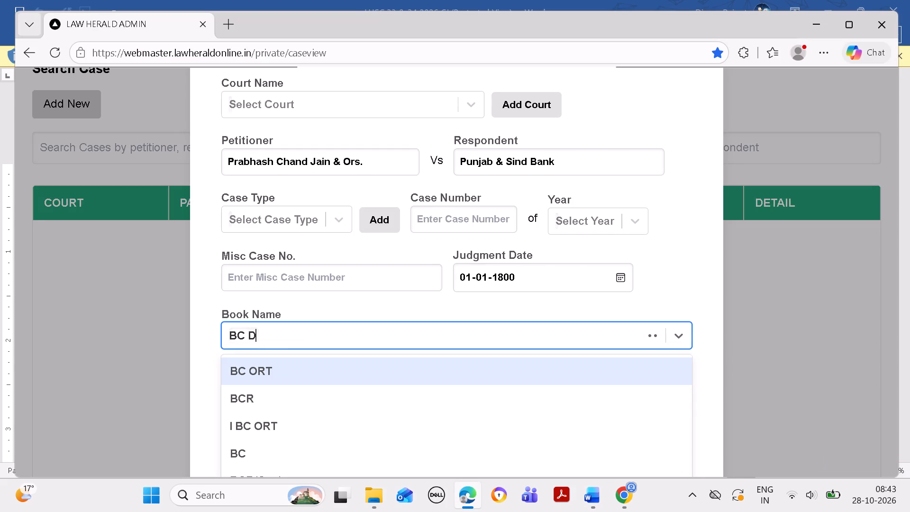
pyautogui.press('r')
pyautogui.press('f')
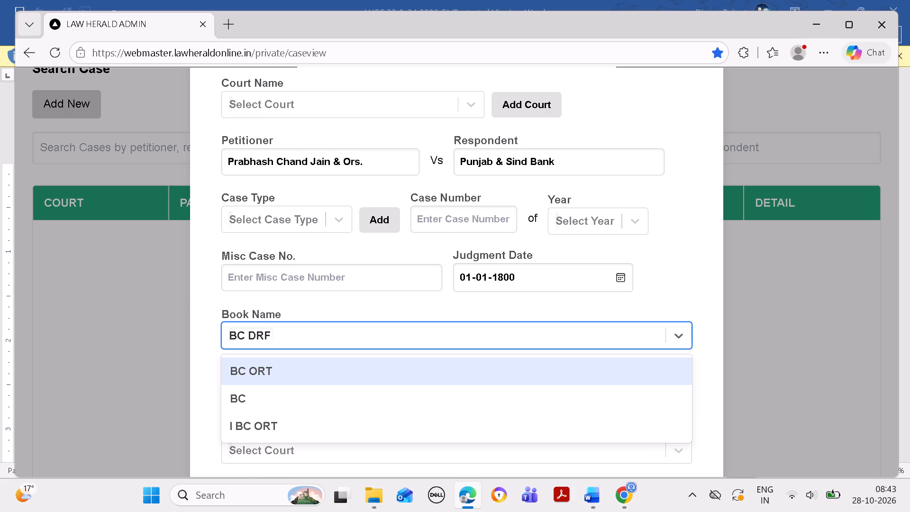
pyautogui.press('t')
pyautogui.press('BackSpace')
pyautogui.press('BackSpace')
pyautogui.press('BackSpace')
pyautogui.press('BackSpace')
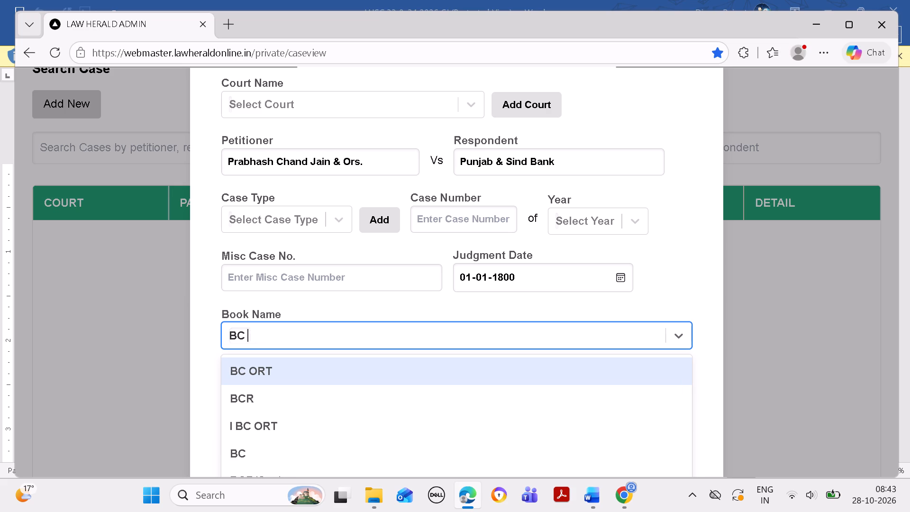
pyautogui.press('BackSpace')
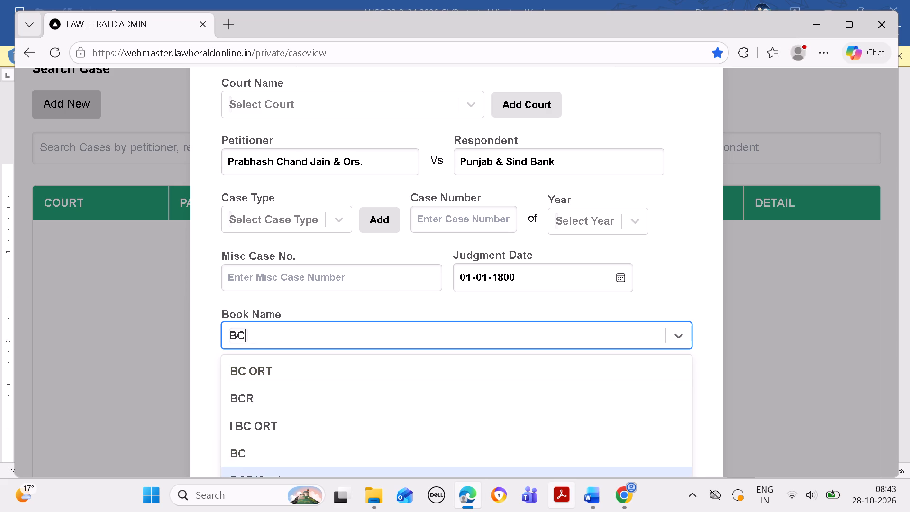
pyautogui.click(585, 496)
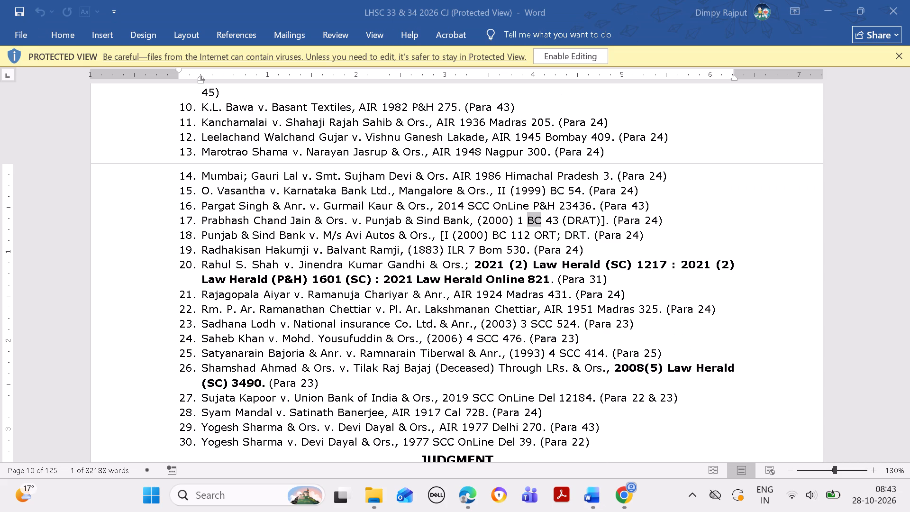
pyautogui.click(473, 230)
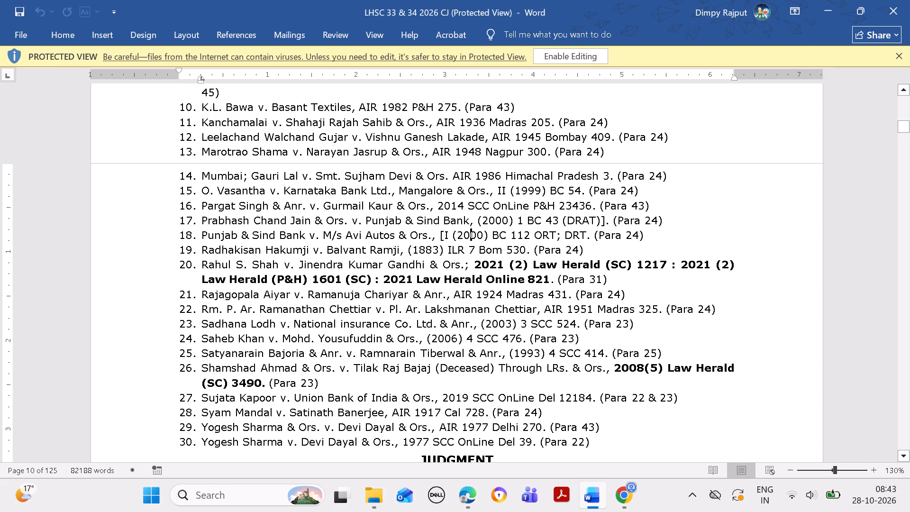
pyautogui.moveTo(203, 218); pyautogui.dragTo(359, 221)
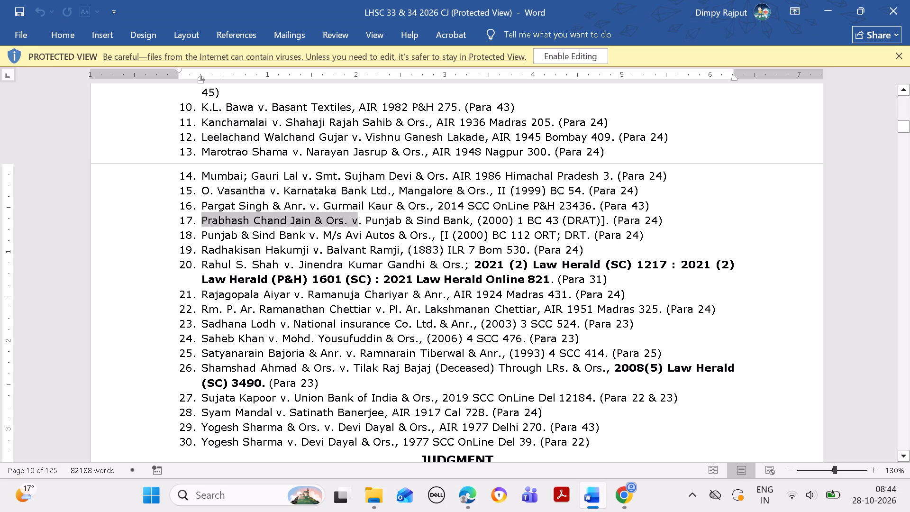
pyautogui.moveTo(359, 221); pyautogui.dragTo(663, 221)
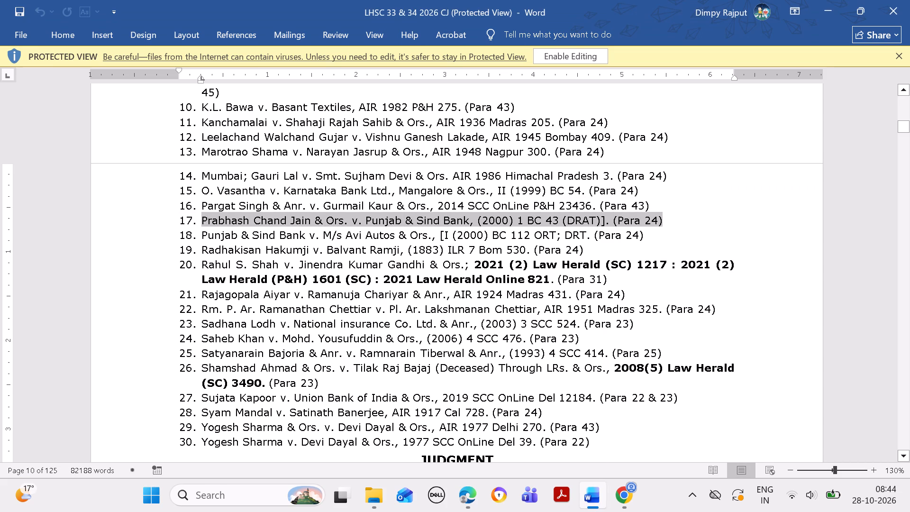
pyautogui.moveTo(663, 221); pyautogui.dragTo(665, 219)
pyautogui.hotkey('ctrl', 'c')
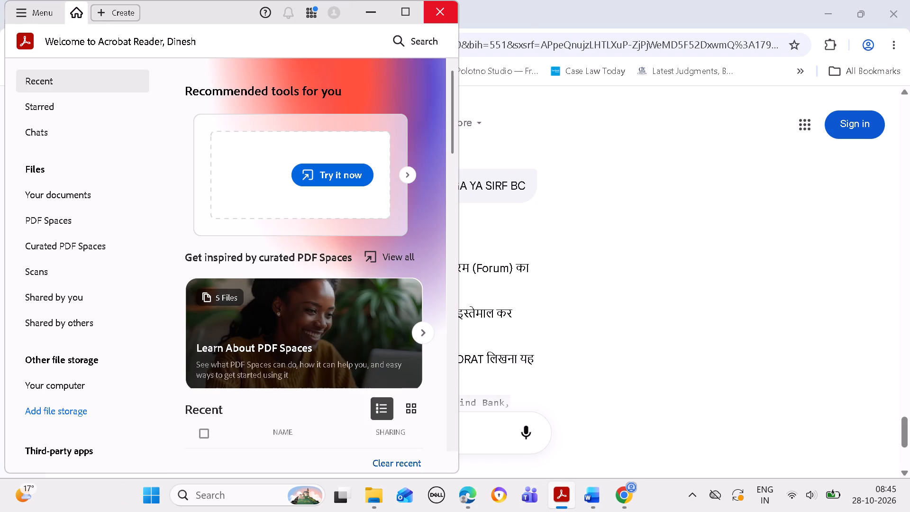
# Return to Law Herald in Edge and choose BC as the book name for entry 17's new case.
pyautogui.click(584, 496)
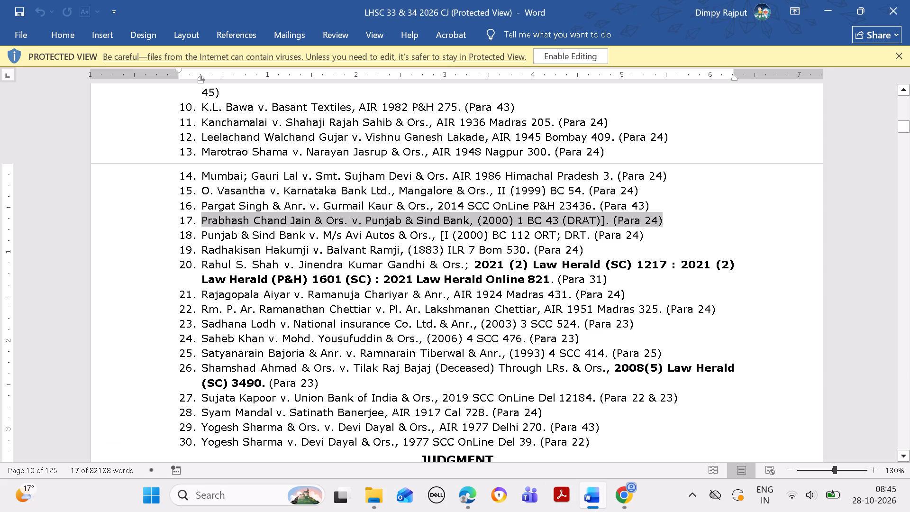
pyautogui.click(470, 498)
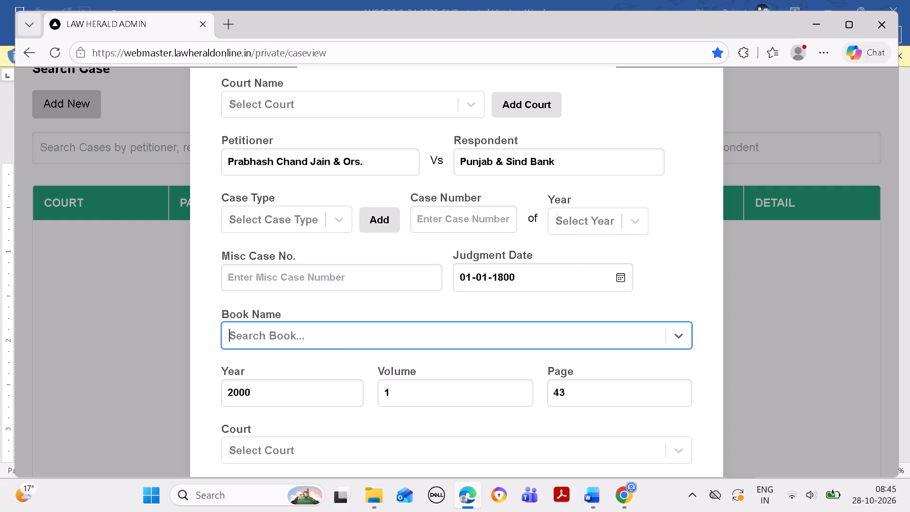
pyautogui.write('BC')
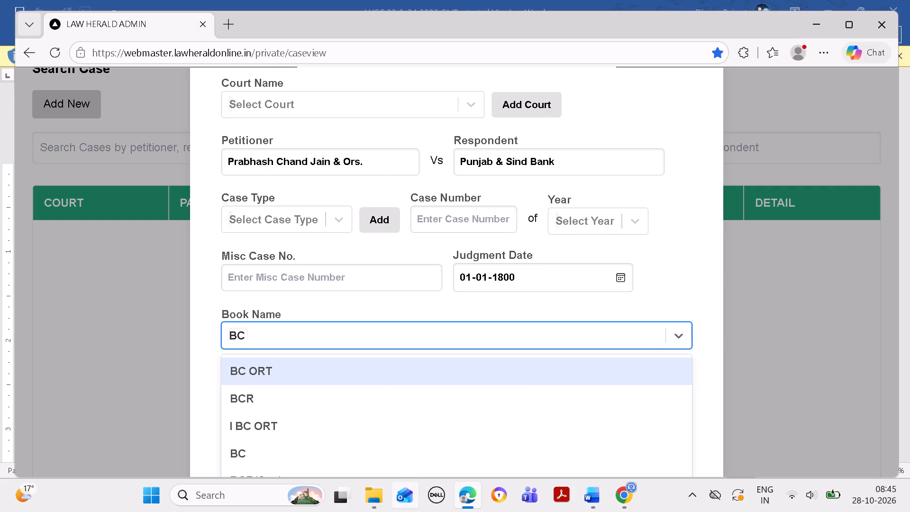
pyautogui.click(251, 454)
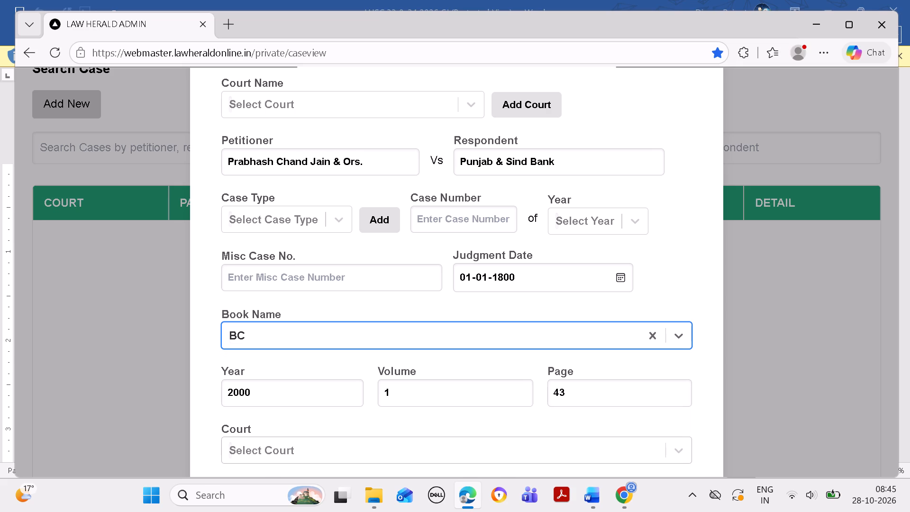
# Choose the blank "( )" court for entry 17's citation and save the new case to the cited cases.
pyautogui.click(263, 449)
pyautogui.click(271, 473)
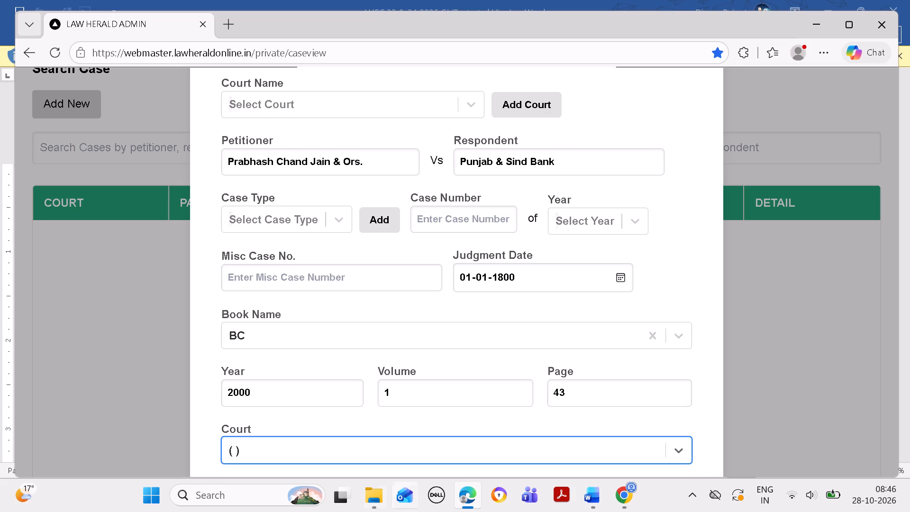
pyautogui.click(594, 502)
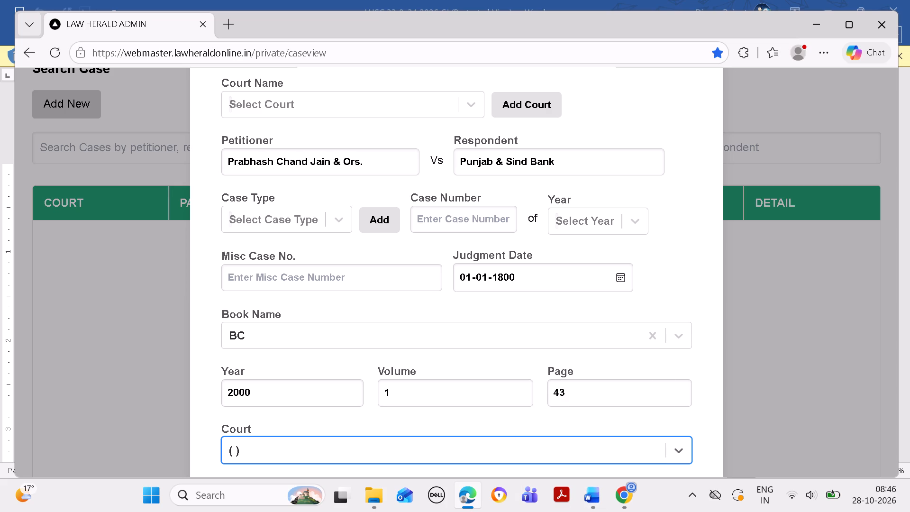
pyautogui.click(602, 504)
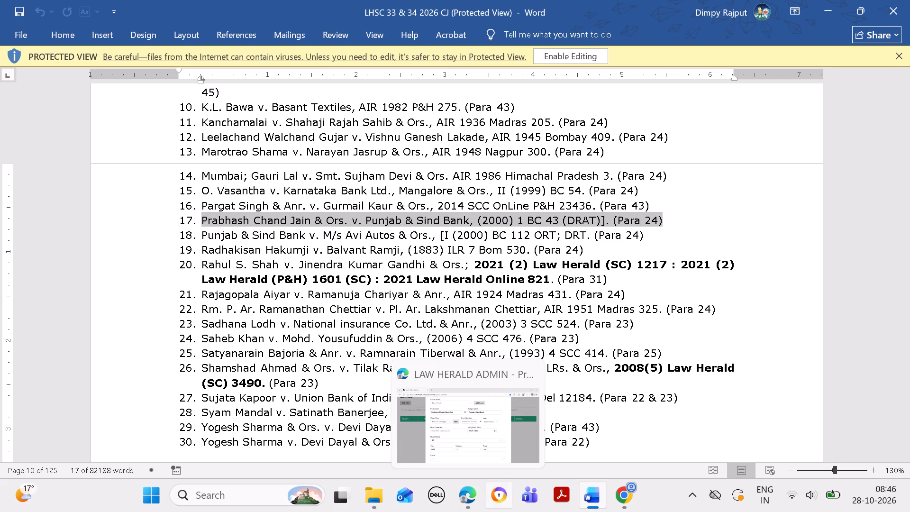
pyautogui.click(472, 492)
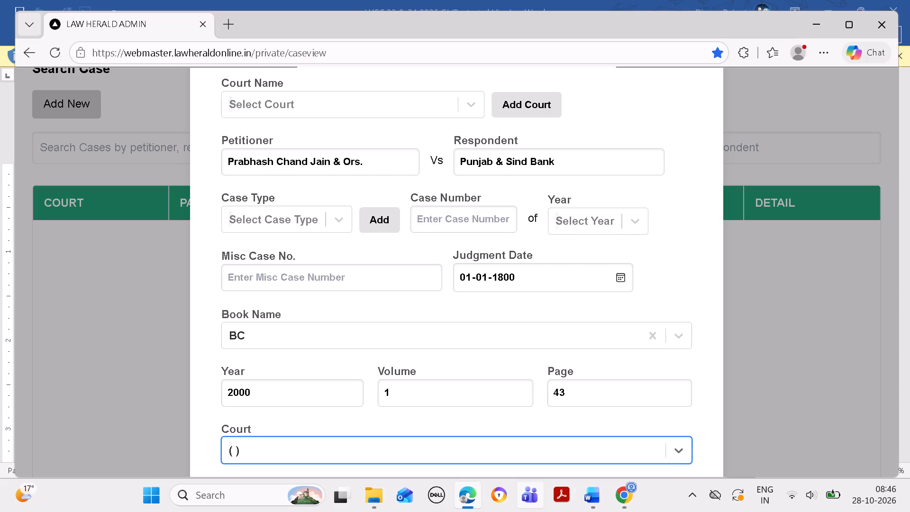
pyautogui.press('Return')
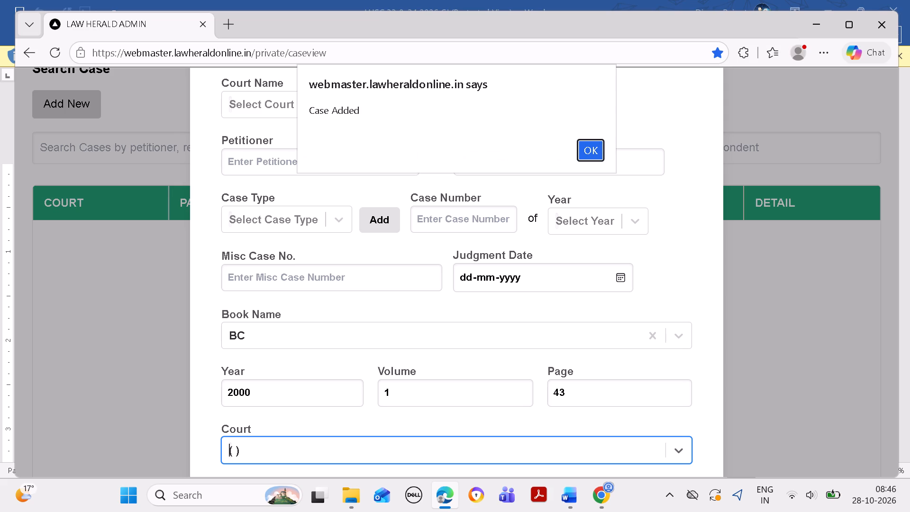
pyautogui.click(594, 147)
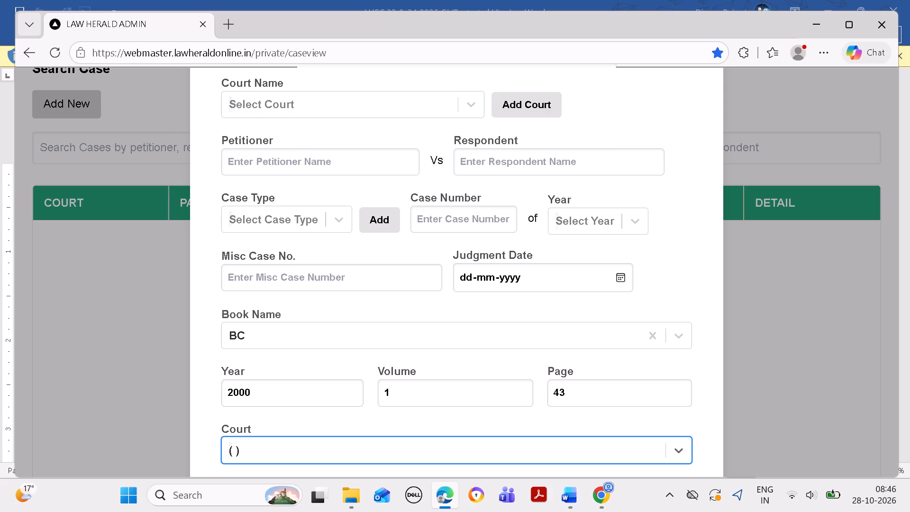
pyautogui.click(592, 147)
pyautogui.scroll(-5, 555, 247)
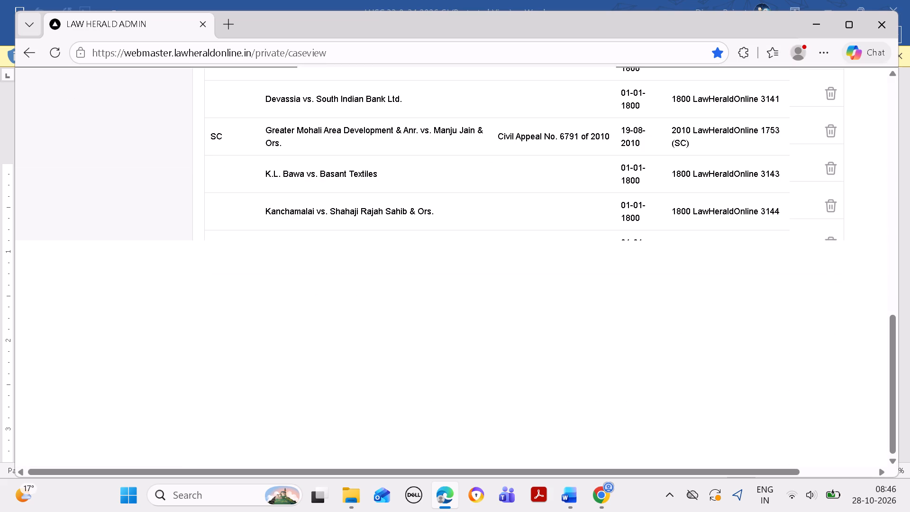
# Copy entry 18's petitioner from the Word list and search Law Herald's cases by petitioner for "Punjab & Sind Bank".
pyautogui.click(591, 495)
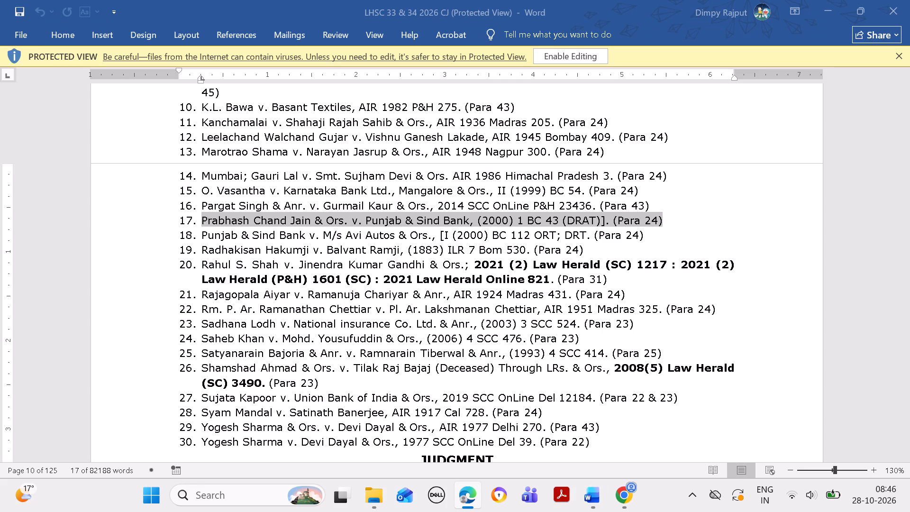
pyautogui.moveTo(202, 232); pyautogui.dragTo(293, 238)
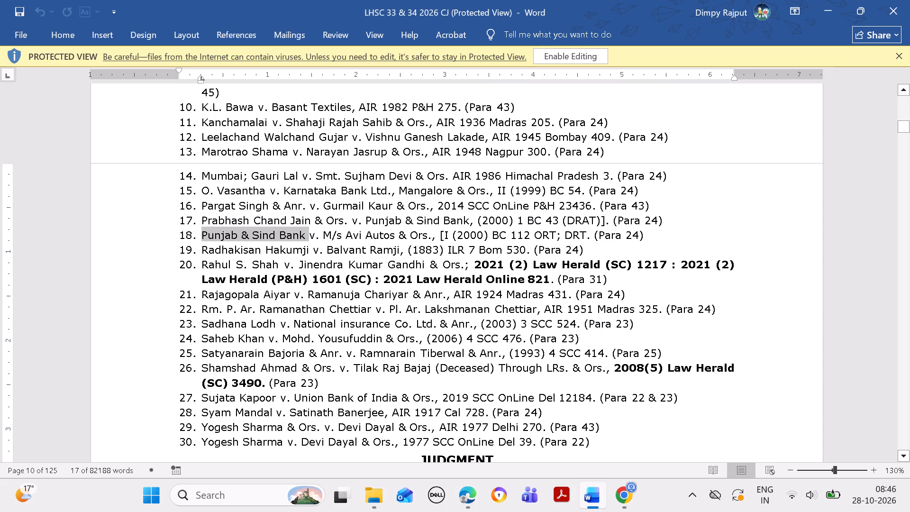
pyautogui.moveTo(293, 238); pyautogui.dragTo(293, 239)
pyautogui.hotkey('ctrl', 'c')
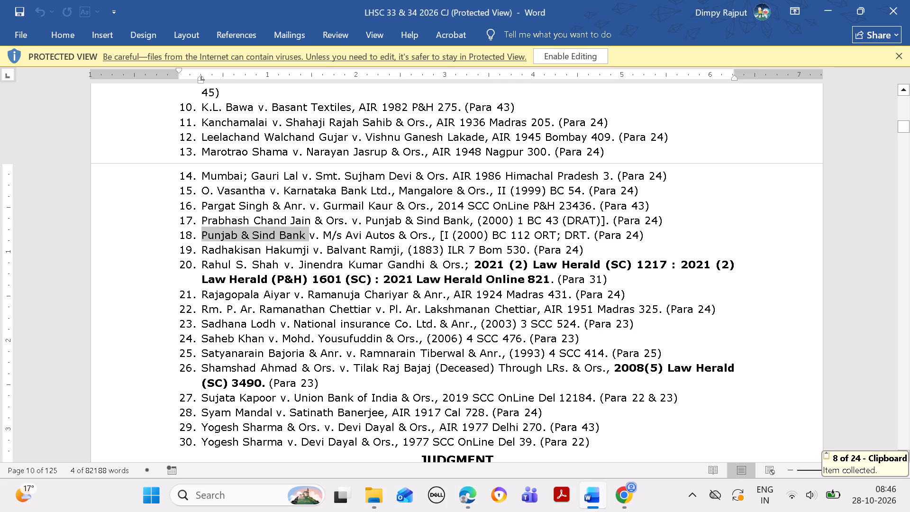
pyautogui.click(466, 495)
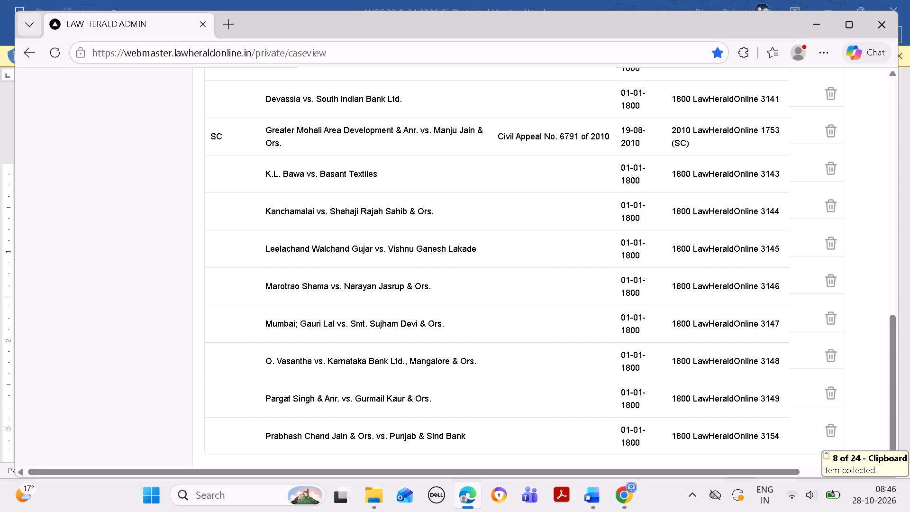
pyautogui.scroll(2, 282, 250)
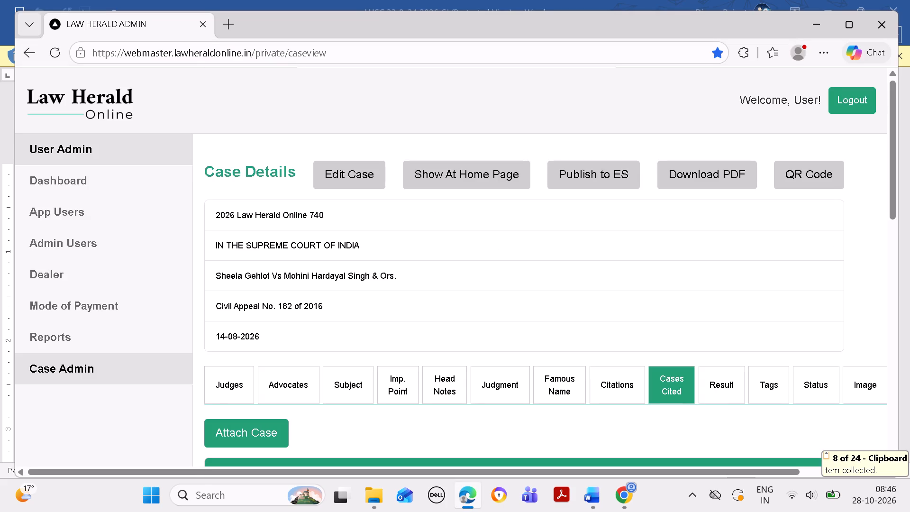
pyautogui.click(261, 429)
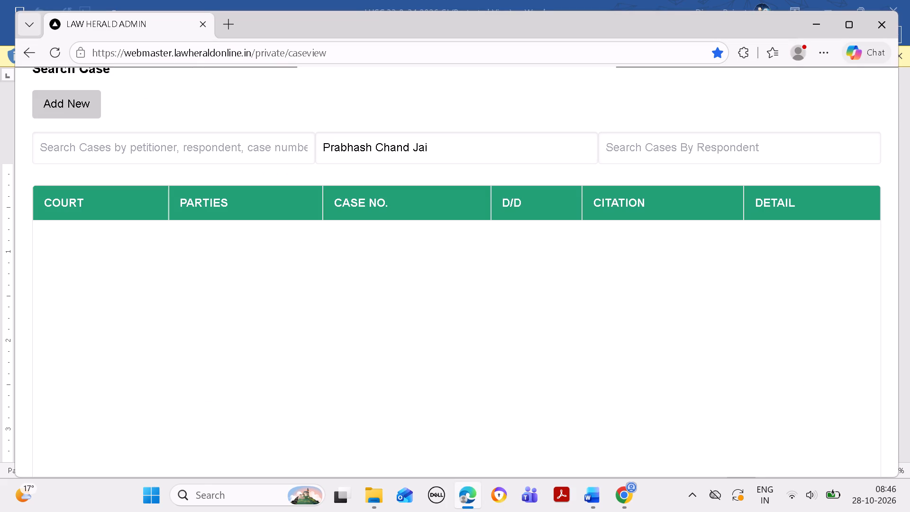
pyautogui.moveTo(433, 146); pyautogui.dragTo(288, 160)
pyautogui.press('BackSpace')
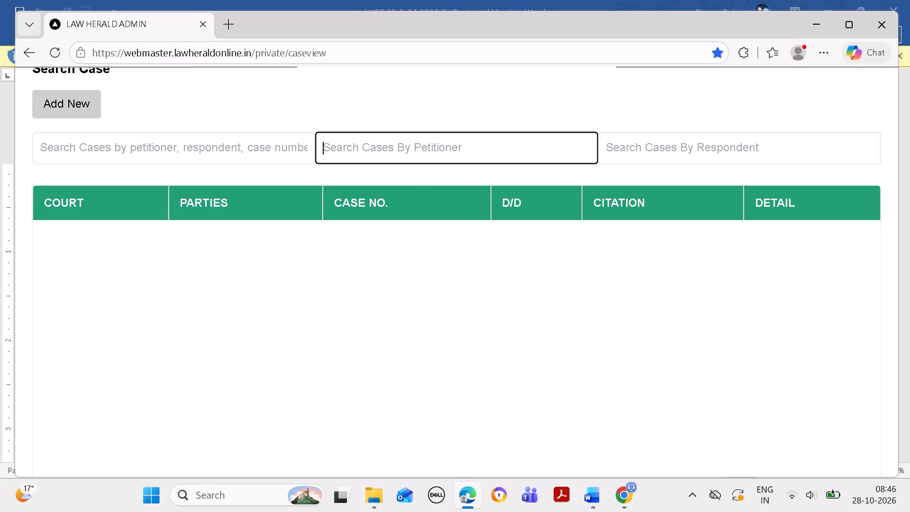
pyautogui.hotkey('ctrl', 'v')
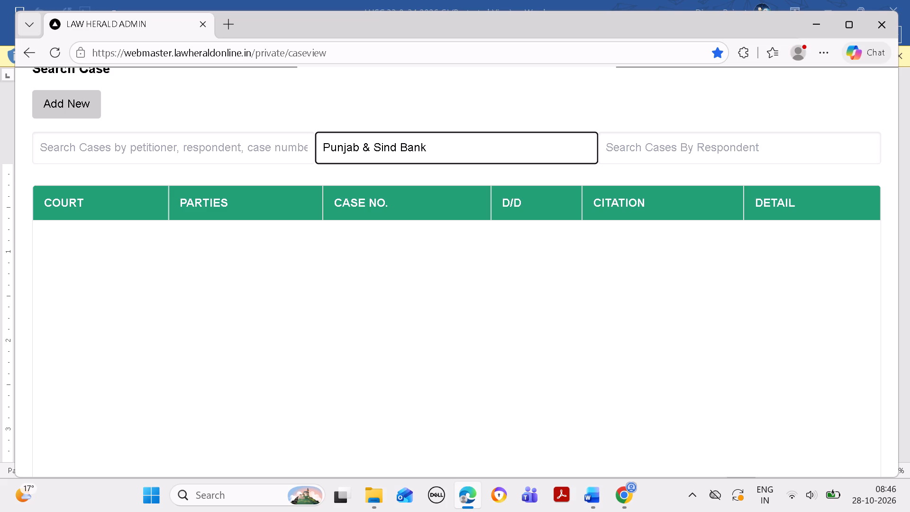
pyautogui.press('BackSpace')
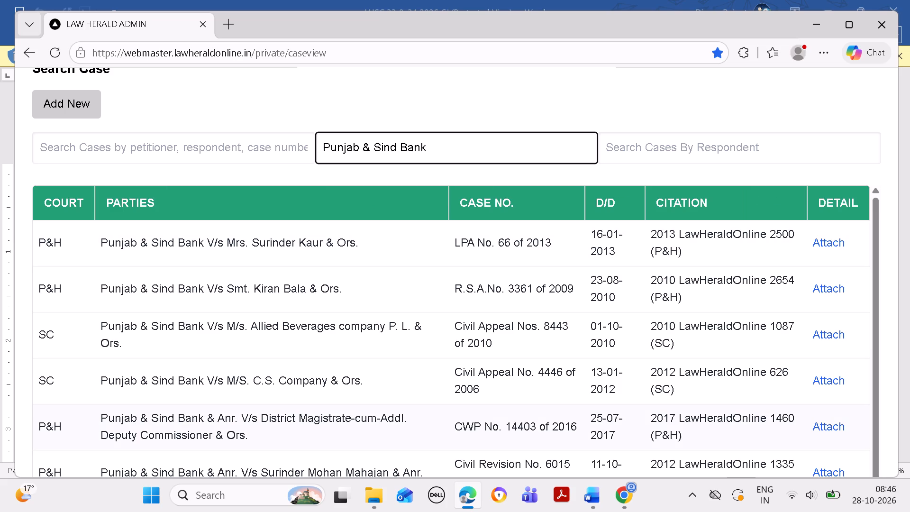
# Narrow the search by entry 18's respondent "M/s Avi Autos & Ors.", shortening it to "M/s", and compare with the Word list.
pyautogui.click(597, 487)
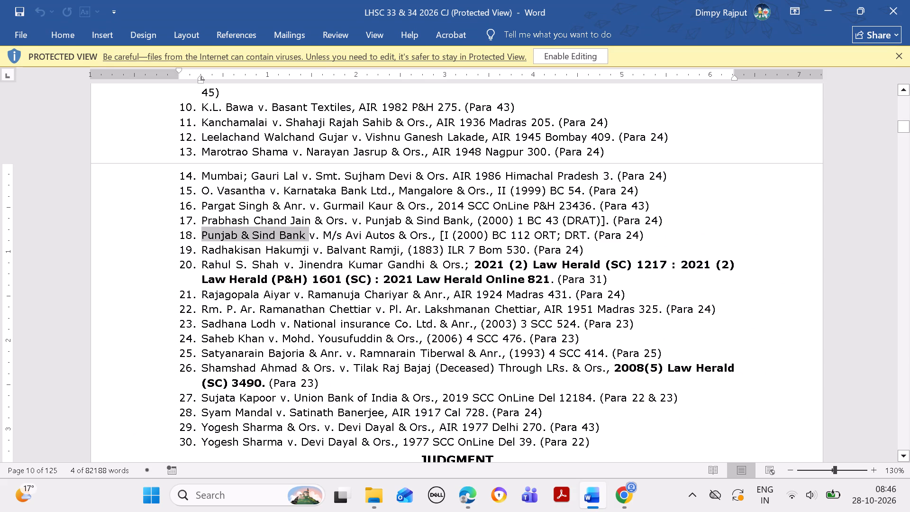
pyautogui.moveTo(325, 232); pyautogui.dragTo(436, 232)
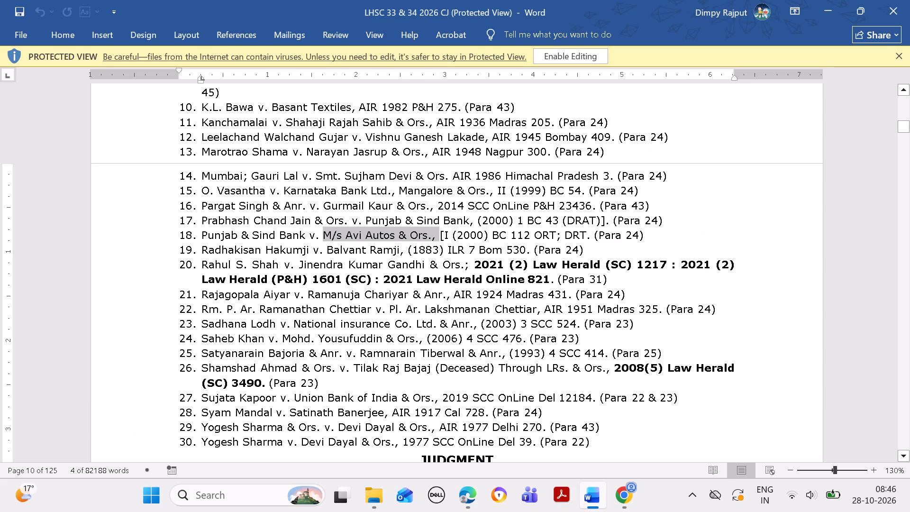
pyautogui.moveTo(436, 232); pyautogui.dragTo(430, 231)
pyautogui.hotkey('ctrl', 'c')
pyautogui.click(469, 494)
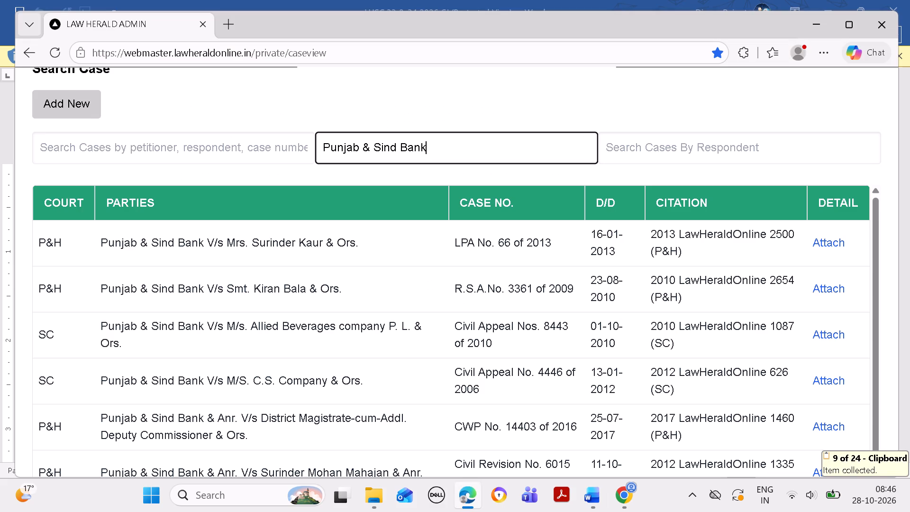
pyautogui.click(649, 152)
pyautogui.hotkey('ctrl', 'v')
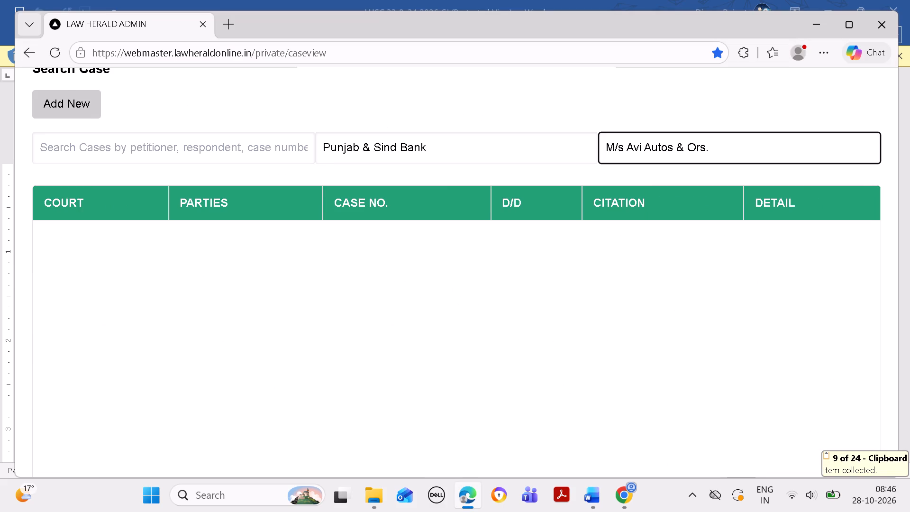
pyautogui.press('BackSpace')
pyautogui.press('BackSpace')
pyautogui.press('BackSpace')
pyautogui.press('BackSpace')
pyautogui.press('BackSpace')
pyautogui.press('BackSpace')
pyautogui.press('BackSpace')
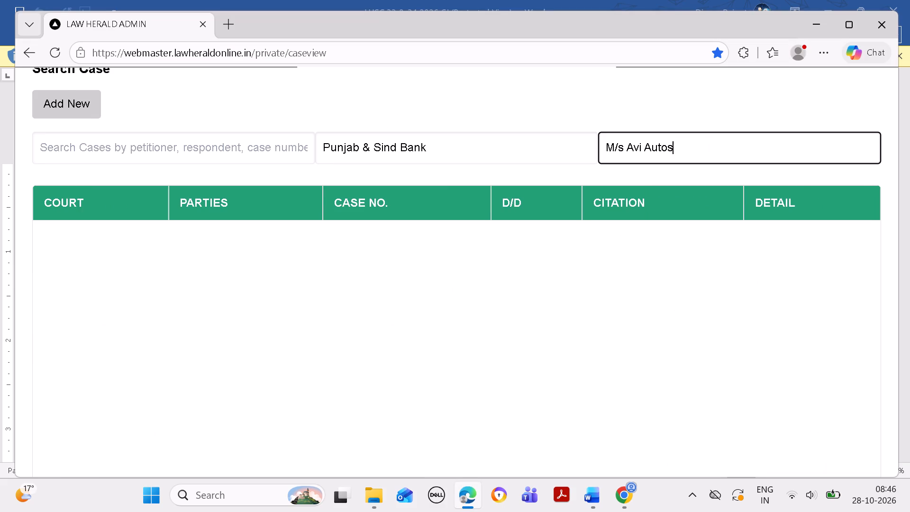
pyautogui.press('BackSpace')
pyautogui.press('BackSpace')
pyautogui.press('BackSpace')
pyautogui.press('BackSpace')
pyautogui.press('BackSpace')
pyautogui.press('BackSpace')
pyautogui.press('BackSpace')
pyautogui.press('BackSpace')
pyautogui.press('BackSpace')
pyautogui.press('BackSpace')
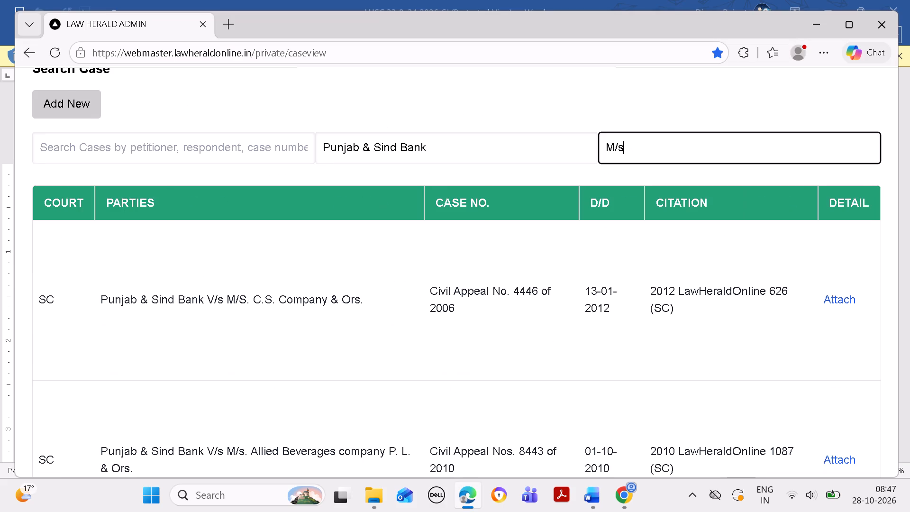
pyautogui.click(594, 497)
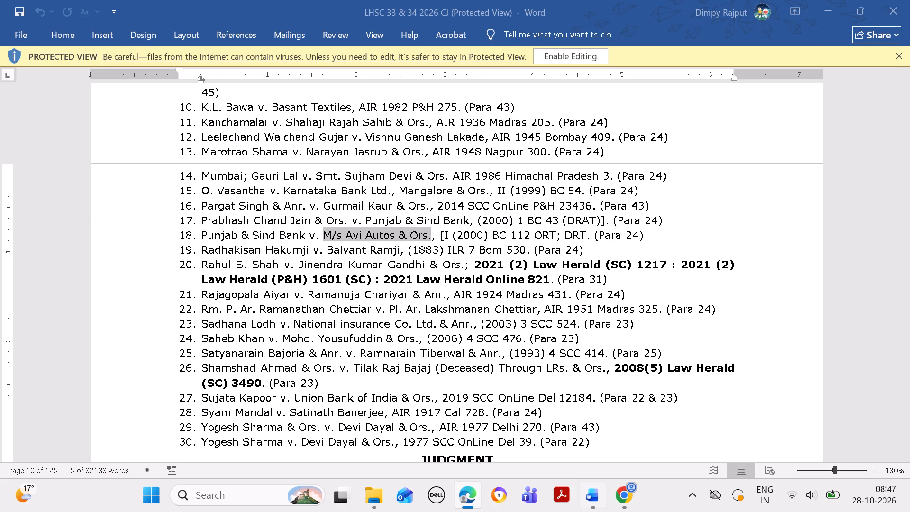
pyautogui.click(472, 497)
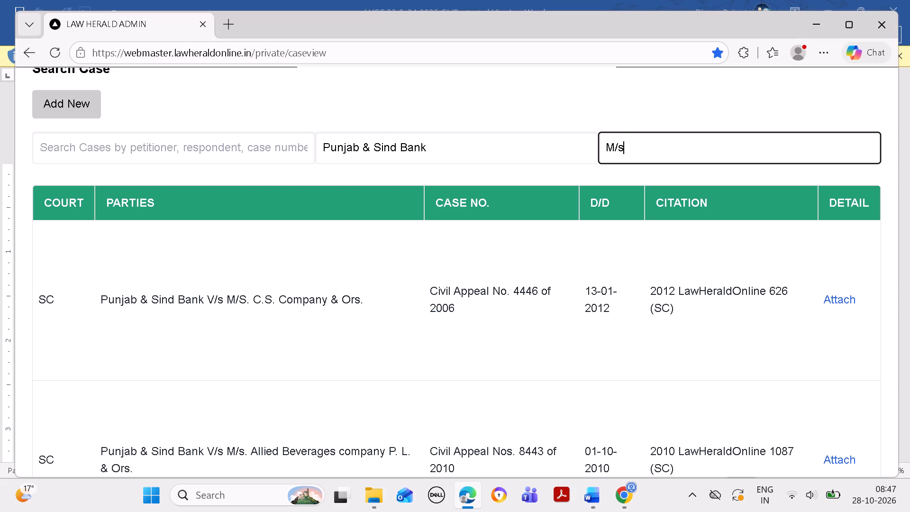
# Start a new case for entry 18 with petitioner "Punjab & Sind Bank" and respondent "M/s Avi Autos & Ors.".
pyautogui.click(49, 104)
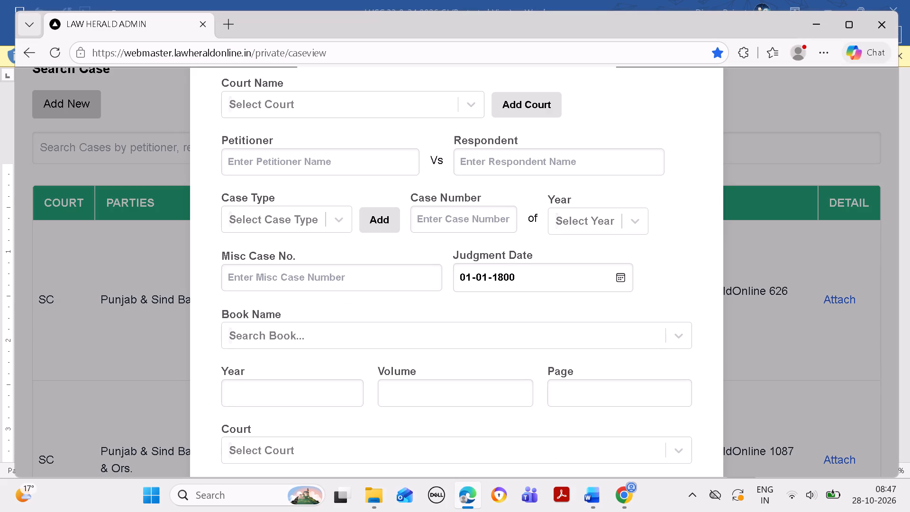
pyautogui.click(564, 160)
pyautogui.hotkey('ctrl', 'v')
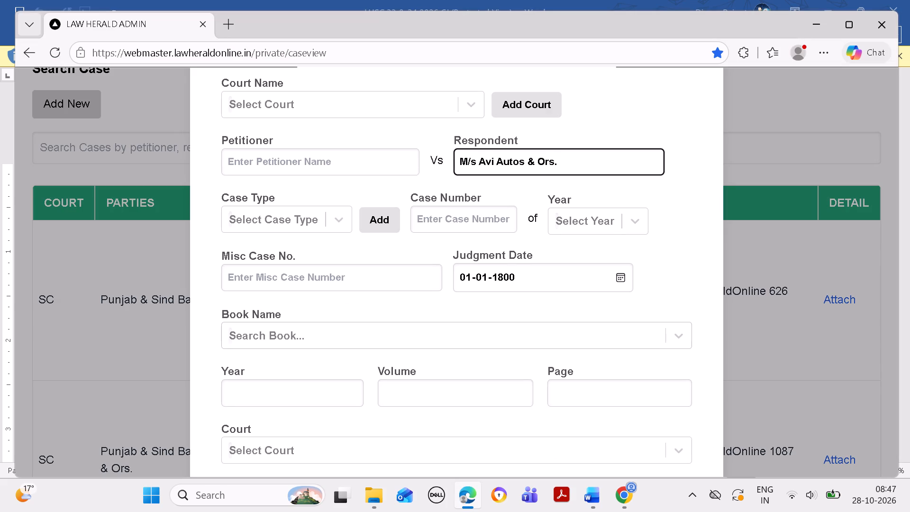
pyautogui.click(600, 497)
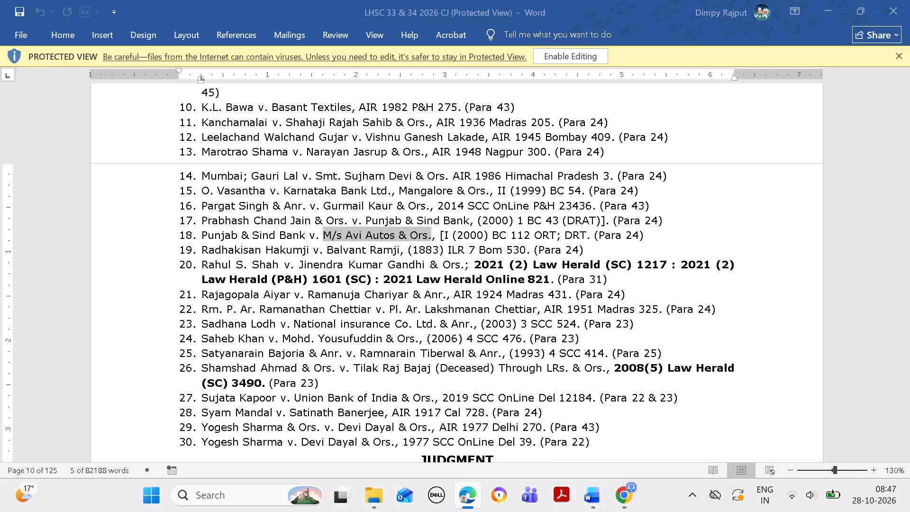
pyautogui.moveTo(202, 231); pyautogui.dragTo(305, 231)
pyautogui.hotkey('ctrl', 'c')
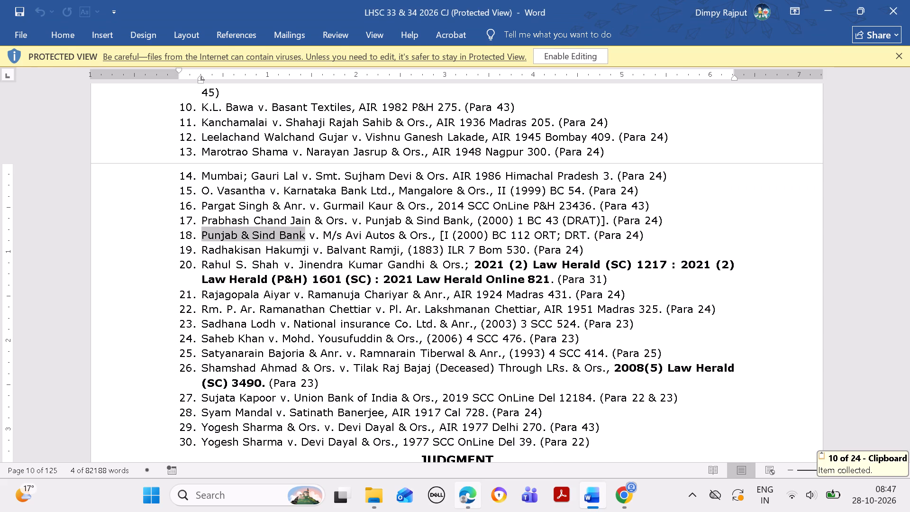
pyautogui.click(476, 493)
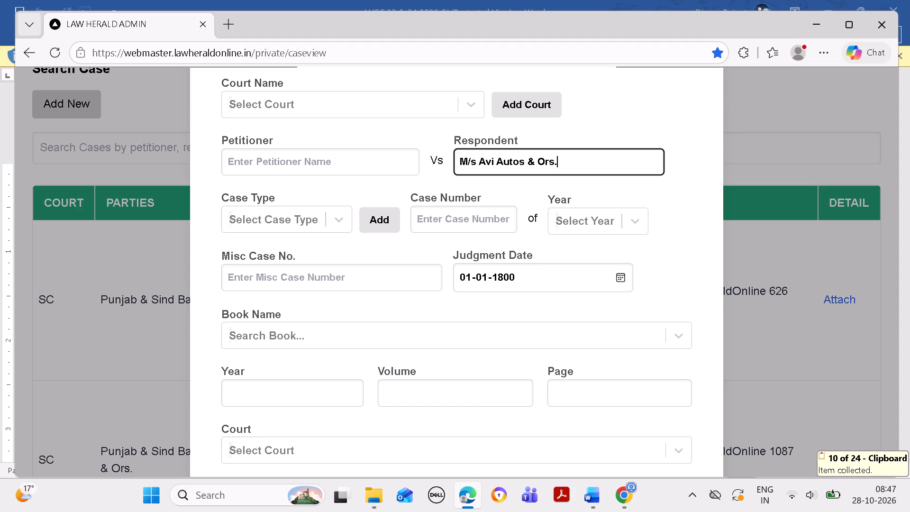
pyautogui.click(361, 153)
pyautogui.hotkey('ctrl', 'v')
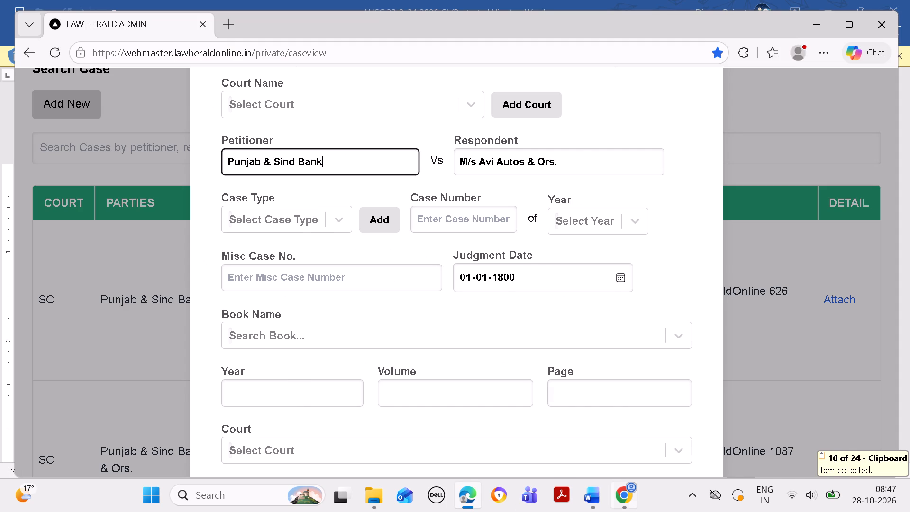
# Copy the year 2000 from entry 18 in the Word list into the new case's citation year in Law Herald.
pyautogui.click(594, 490)
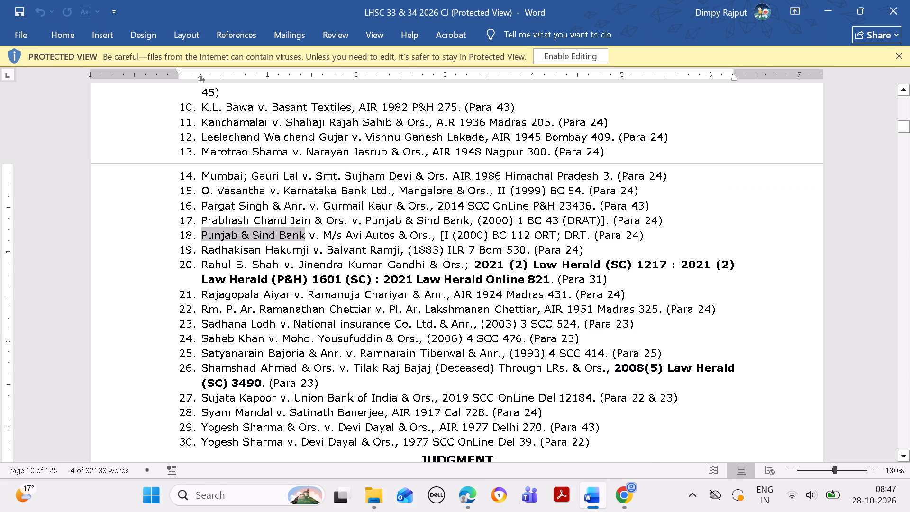
pyautogui.moveTo(458, 236); pyautogui.dragTo(462, 236)
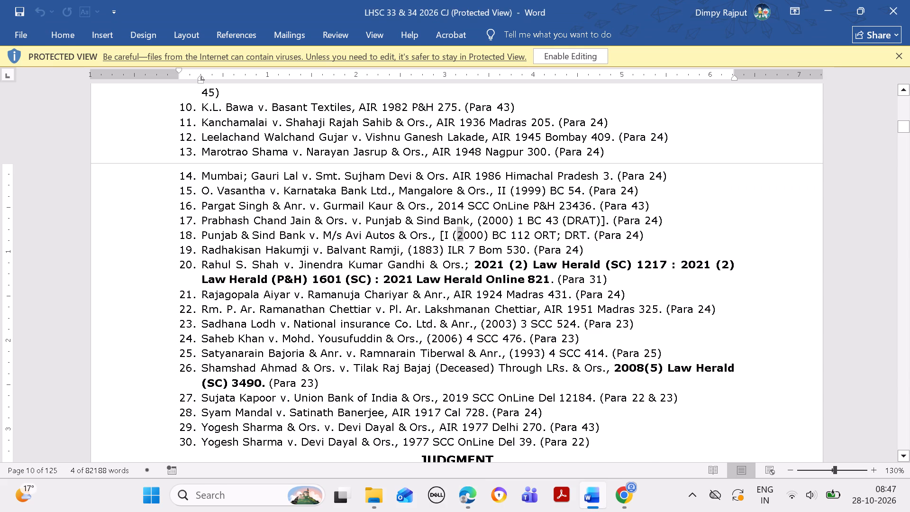
pyautogui.moveTo(462, 236); pyautogui.dragTo(482, 240)
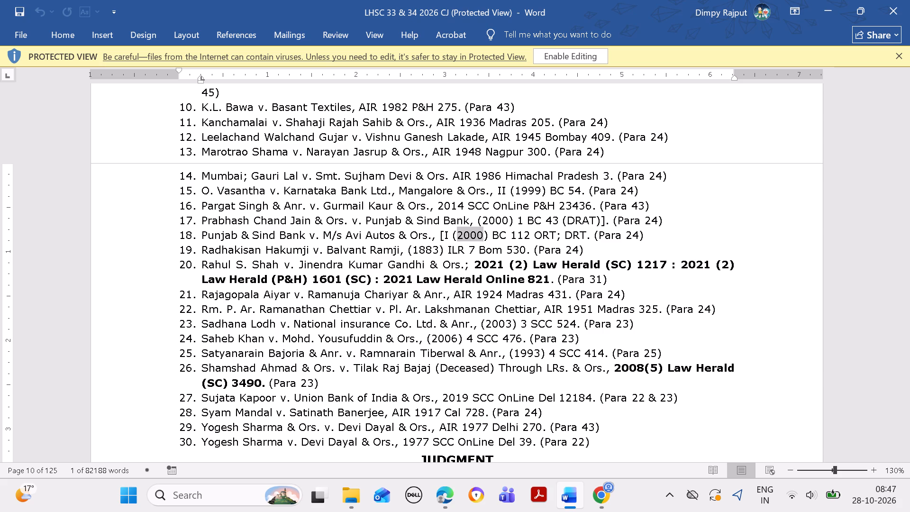
pyautogui.hotkey('ctrl', 'c')
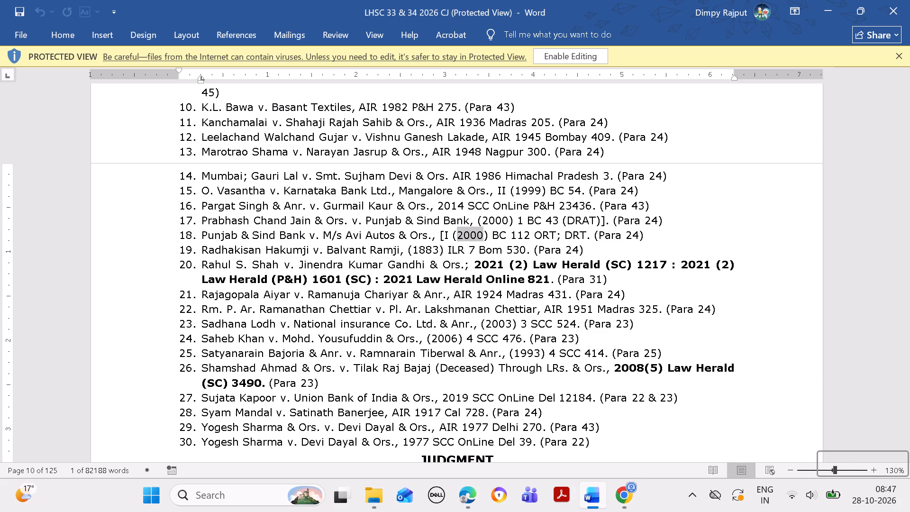
pyautogui.click(473, 493)
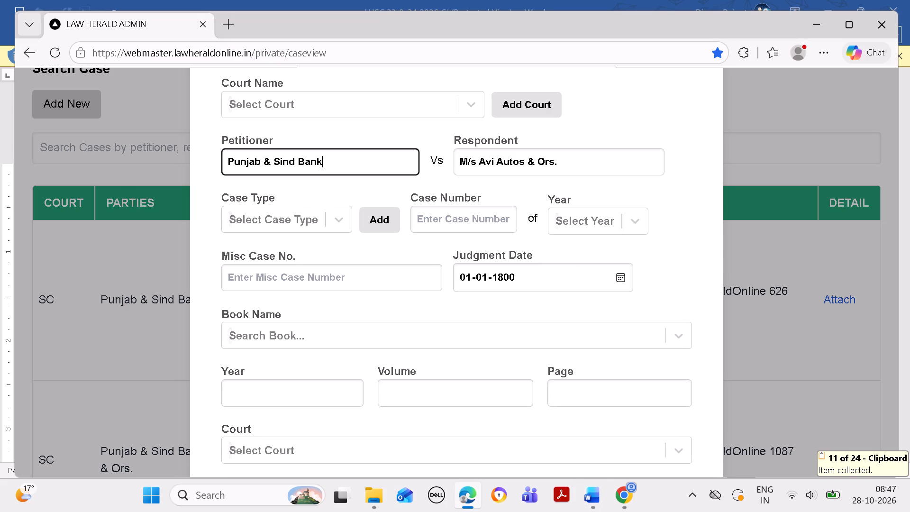
pyautogui.click(346, 390)
pyautogui.hotkey('ctrl', 'v')
# Copy the whole of entry 18 from the Word list into a new question in Google AI Mode in Chrome.
pyautogui.click(578, 488)
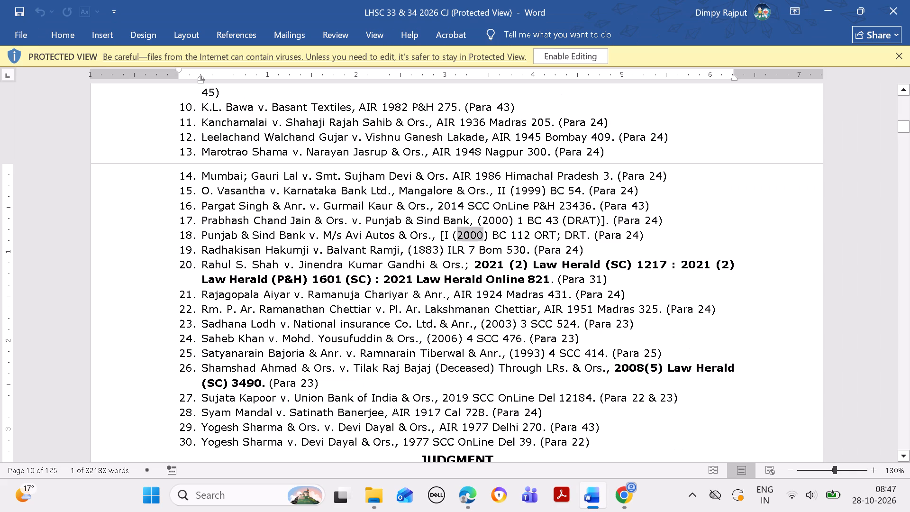
pyautogui.click(545, 243)
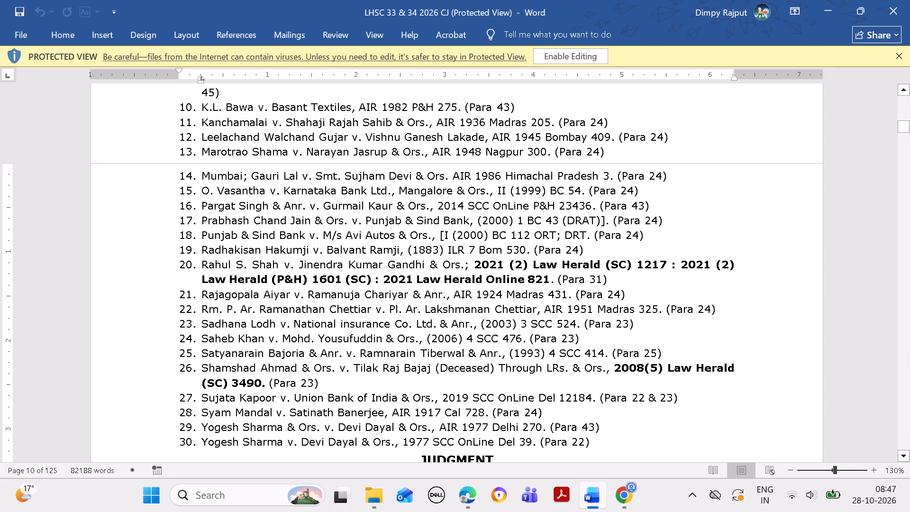
pyautogui.moveTo(203, 233); pyautogui.dragTo(545, 238)
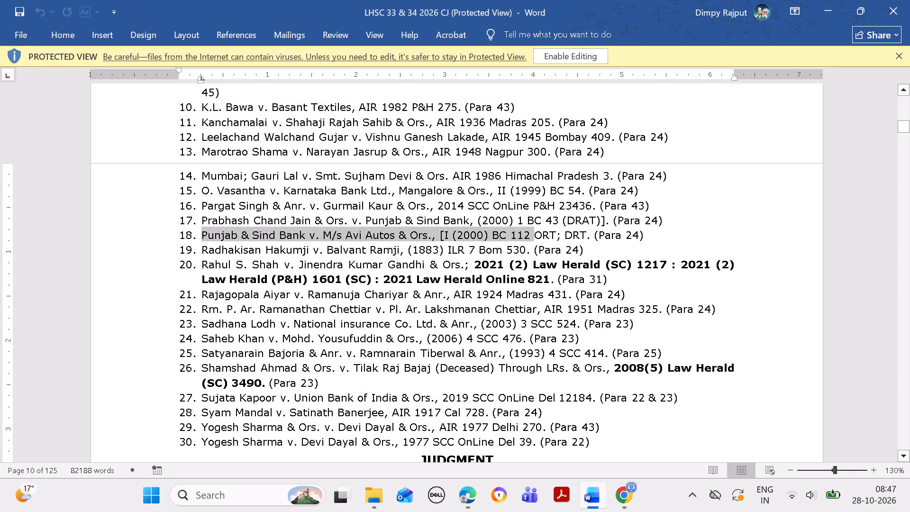
pyautogui.moveTo(545, 238); pyautogui.dragTo(643, 236)
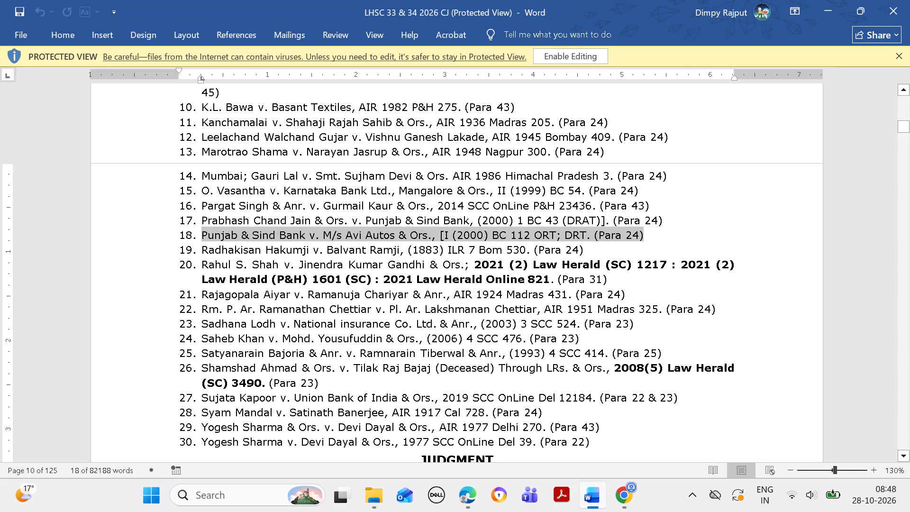
pyautogui.hotkey('ctrl', 'c')
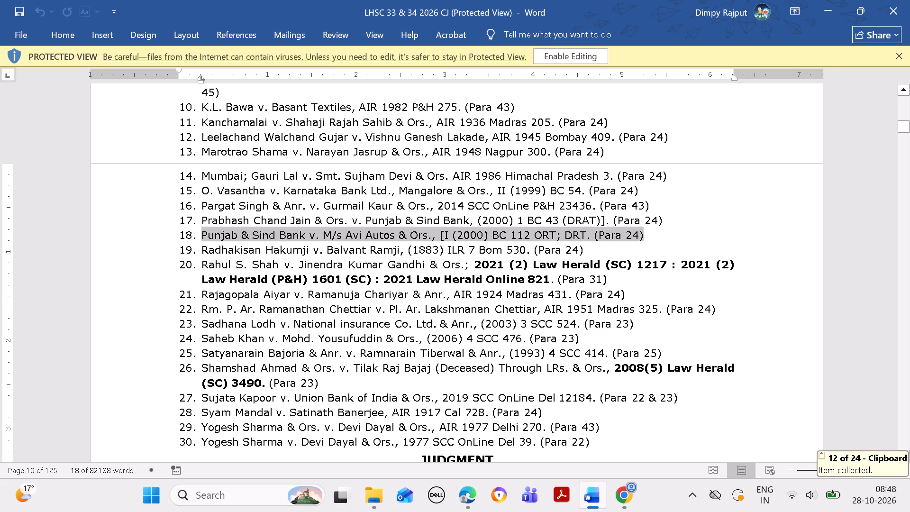
pyautogui.click(470, 494)
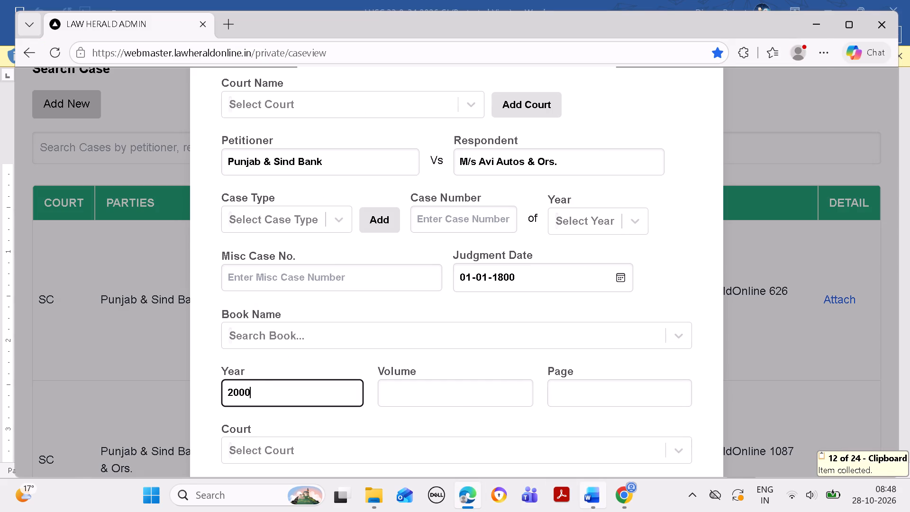
pyautogui.click(617, 497)
pyautogui.click(429, 421)
pyautogui.hotkey('ctrl', 'v')
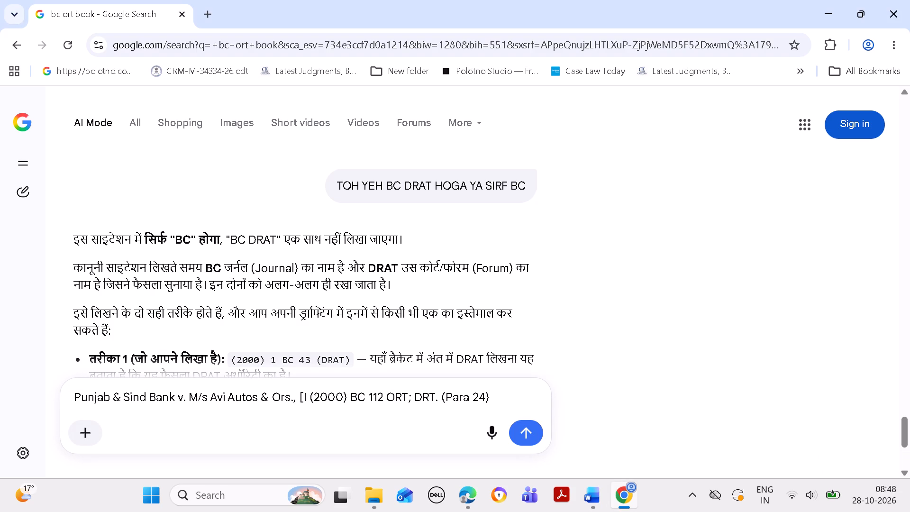
# Add the line "ISME BRO BC KE SAATH DRT AAYEGA" below the pasted citation and send the question.
pyautogui.hotkey('shift', 'Return')
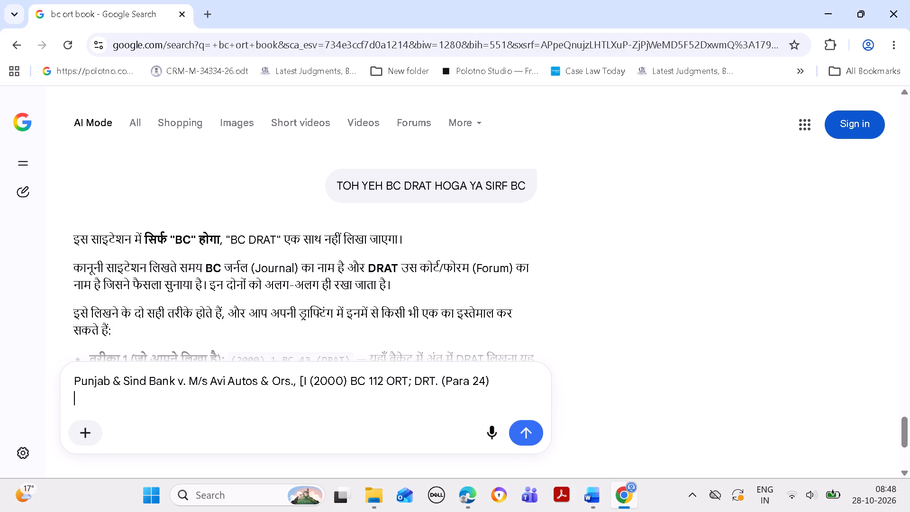
pyautogui.write('ISM')
pyautogui.write('E')
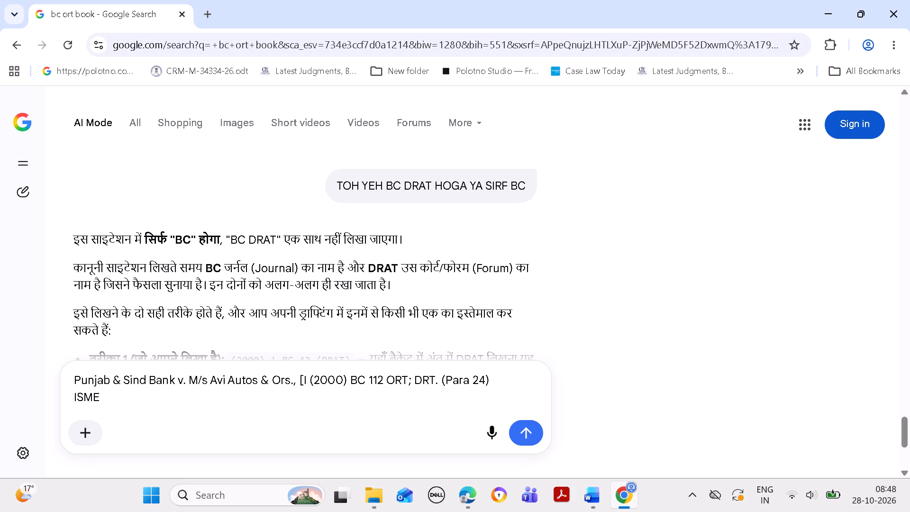
pyautogui.press('space')
pyautogui.press('b')
pyautogui.write('RO BC KE SAATH')
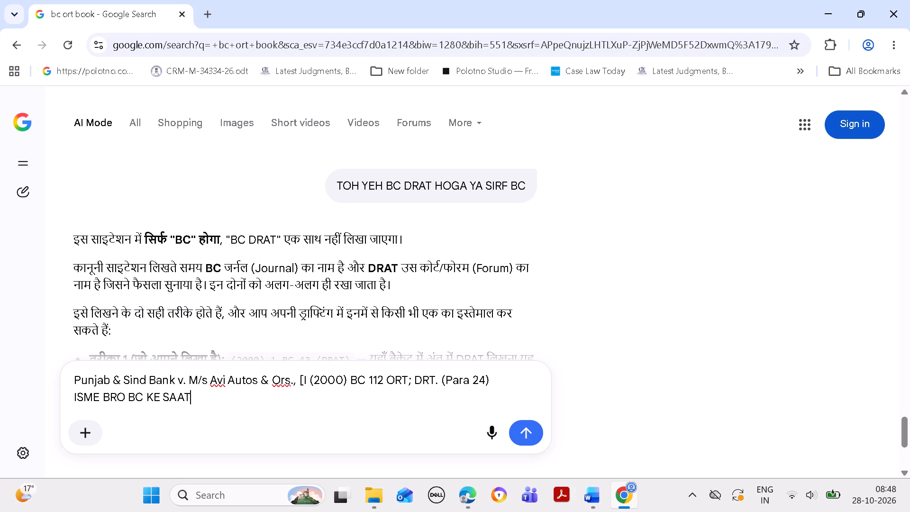
pyautogui.press('space')
pyautogui.press('f')
pyautogui.press('BackSpace')
pyautogui.write('DRT')
pyautogui.press('space')
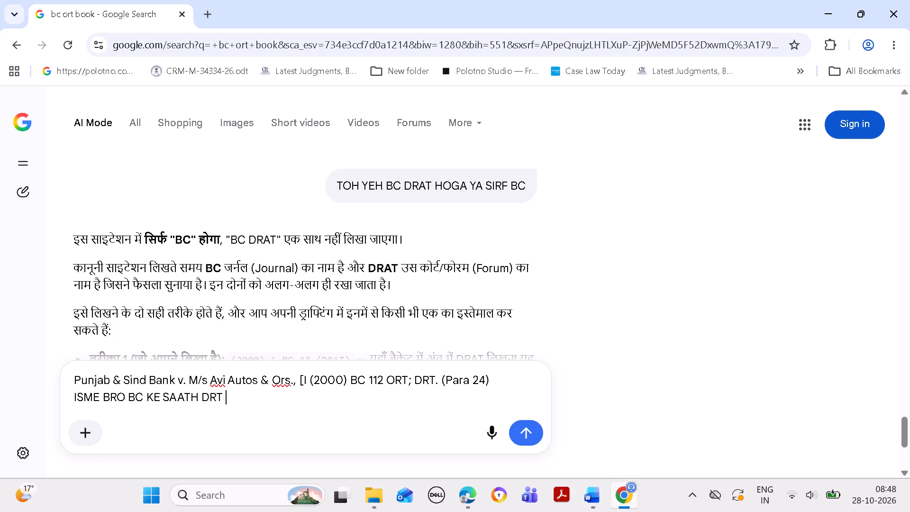
pyautogui.write('AAYEGA')
pyautogui.press('Return')
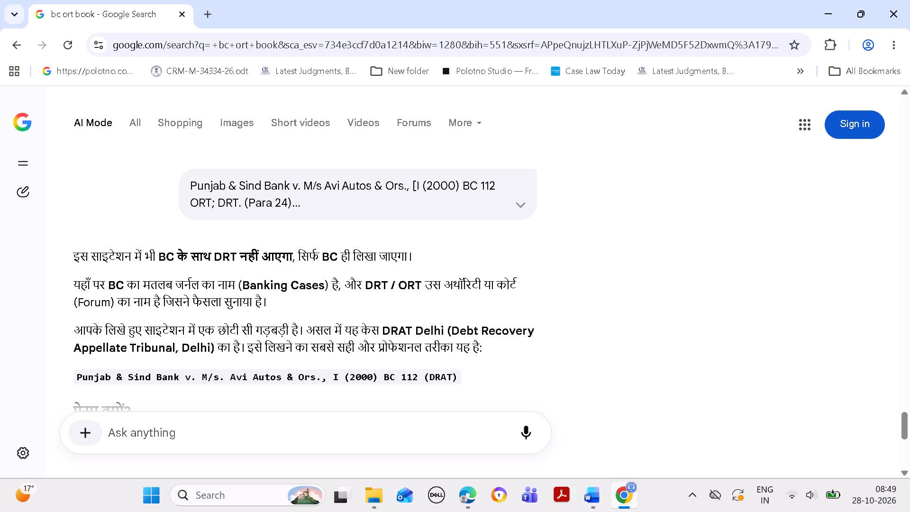
# Read through the AI answer on how entry 18's book name and tribunal should be cited.
pyautogui.press('Down')
pyautogui.press('Down')
pyautogui.click(510, 361)
pyautogui.press('Down')
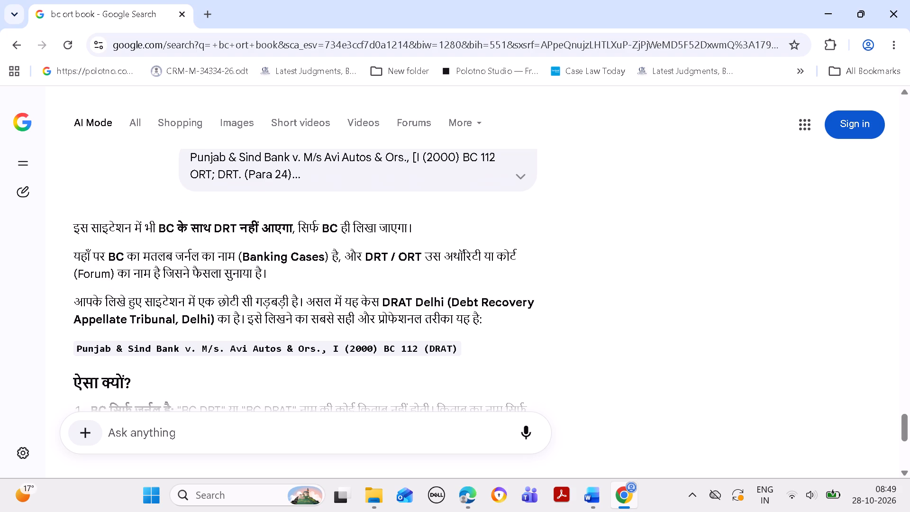
pyautogui.press('Down')
pyautogui.press('Down')
pyautogui.press('Down')
pyautogui.press('Down')
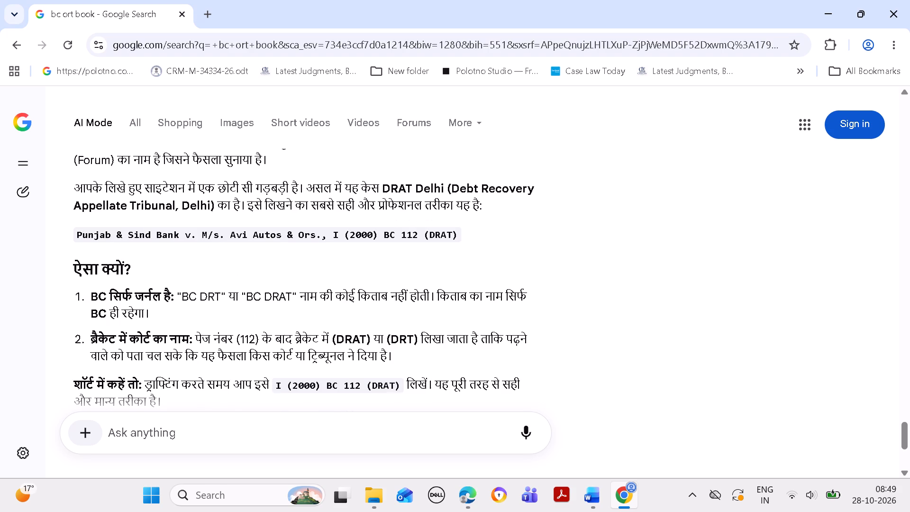
pyautogui.press('Down')
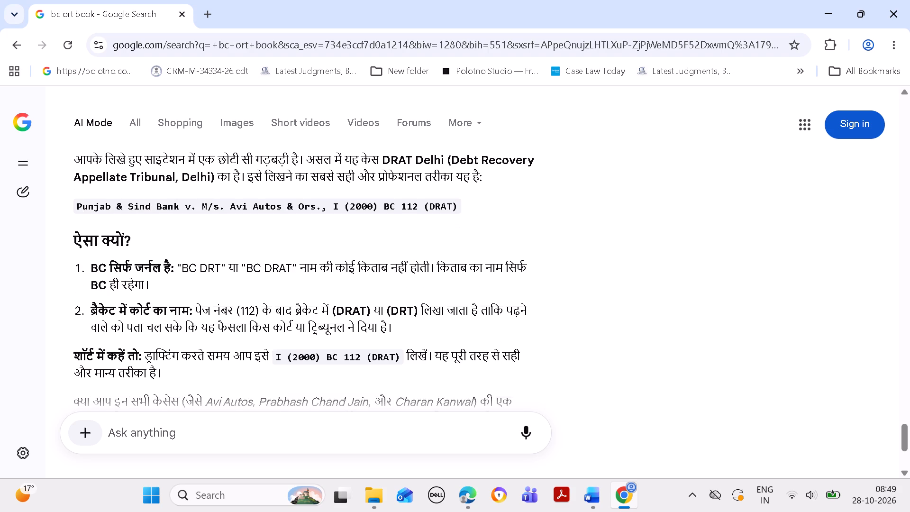
pyautogui.press('Down')
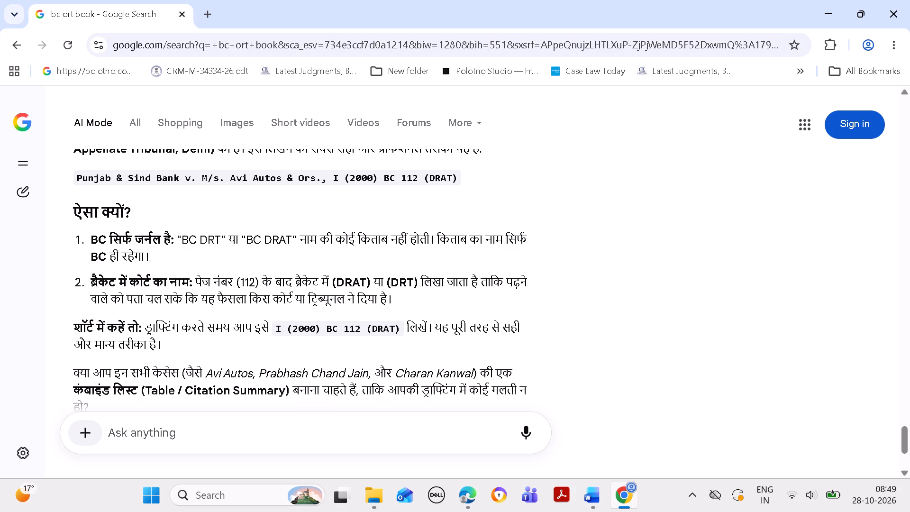
# Return to the new case in Law Herald, search book names for "BC" and choose "BC ORT".
pyautogui.click(560, 490)
pyautogui.click(590, 501)
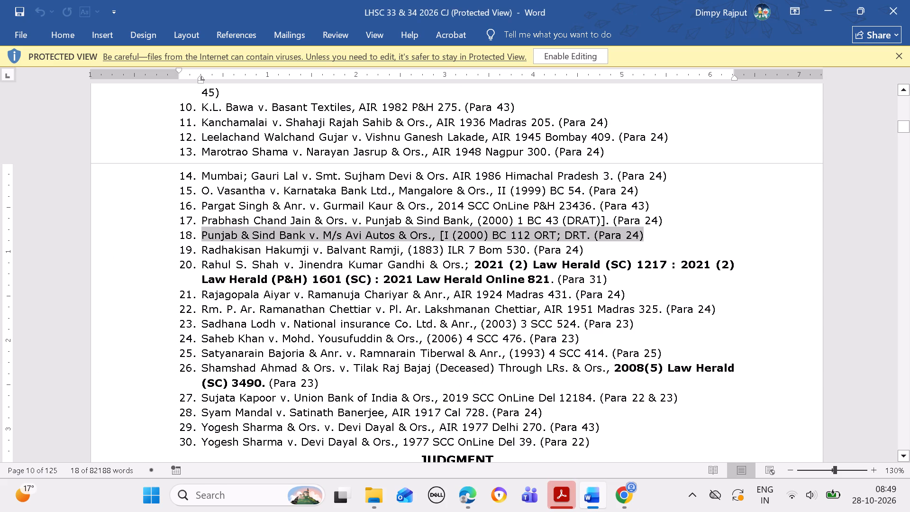
pyautogui.click(474, 492)
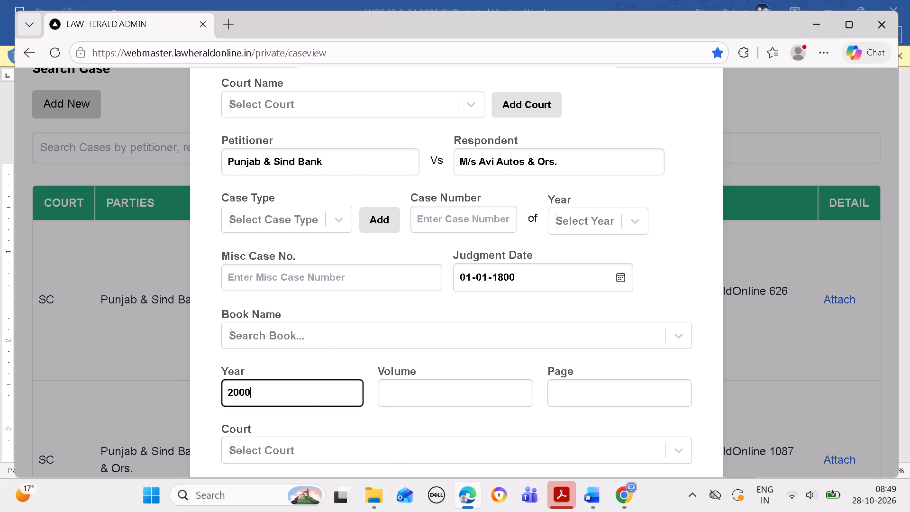
pyautogui.click(431, 332)
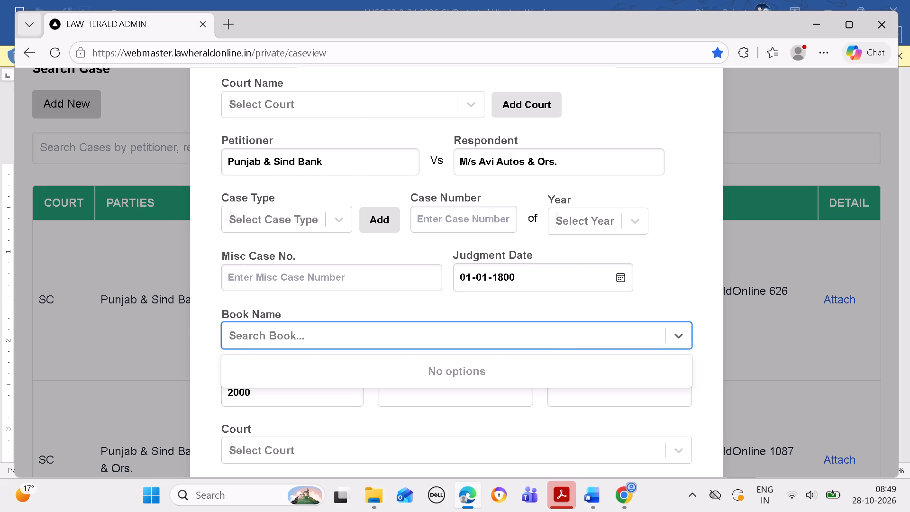
pyautogui.write('BC')
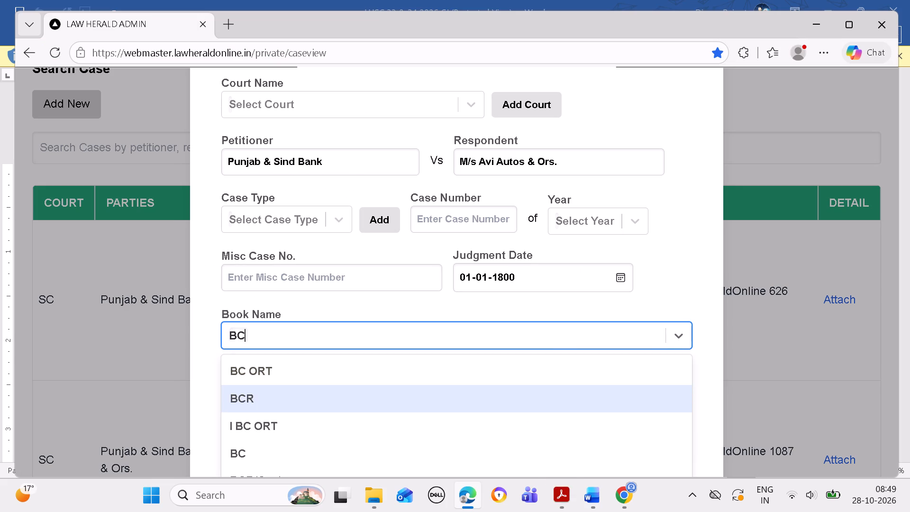
pyautogui.click(332, 374)
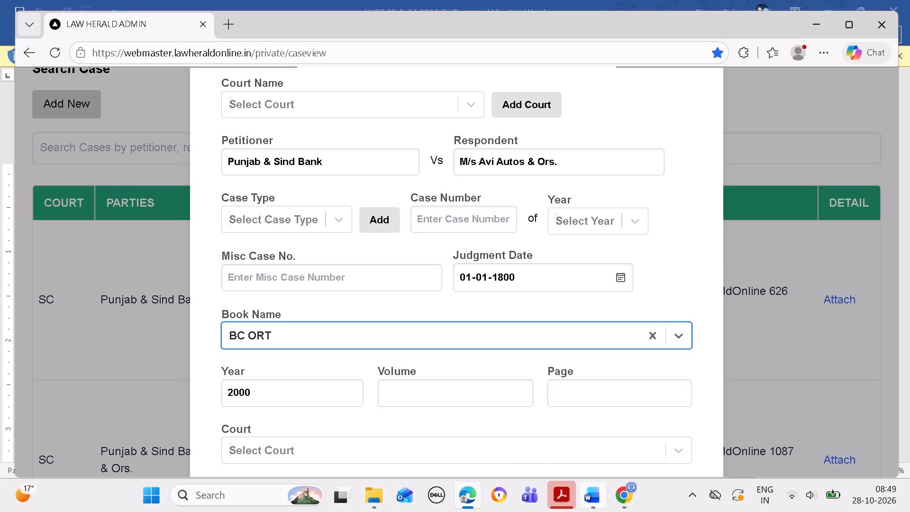
# Check entry 18 in Word, then complete its citation with page 112, volume "-" and the blank "( )" court.
pyautogui.click(591, 497)
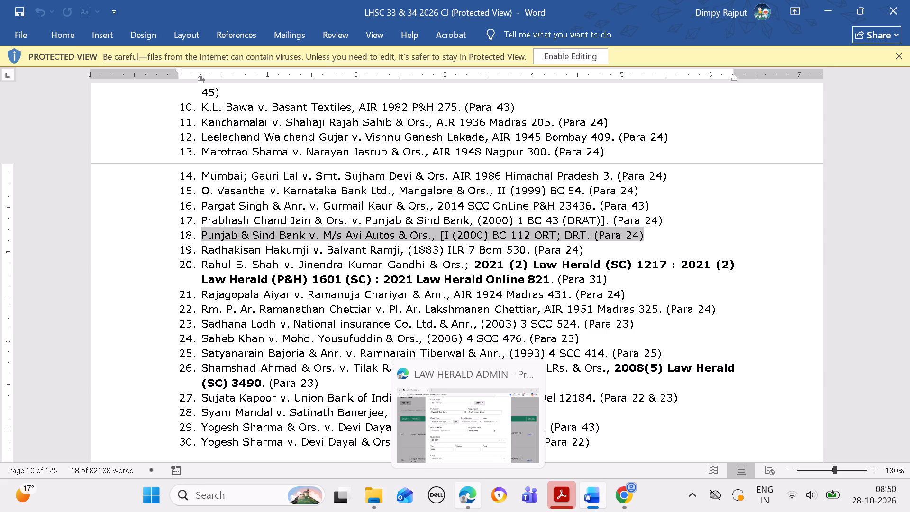
pyautogui.click(471, 497)
pyautogui.click(464, 498)
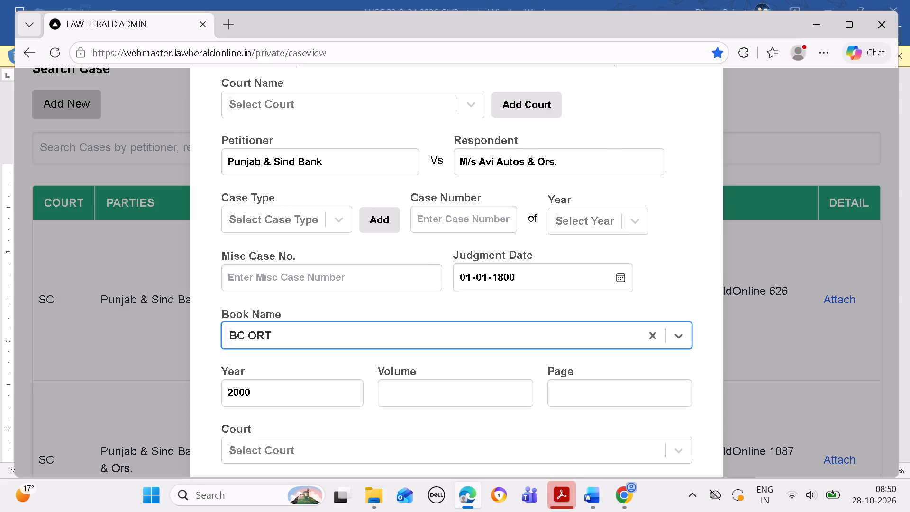
pyautogui.click(581, 387)
pyautogui.write('112')
pyautogui.click(447, 400)
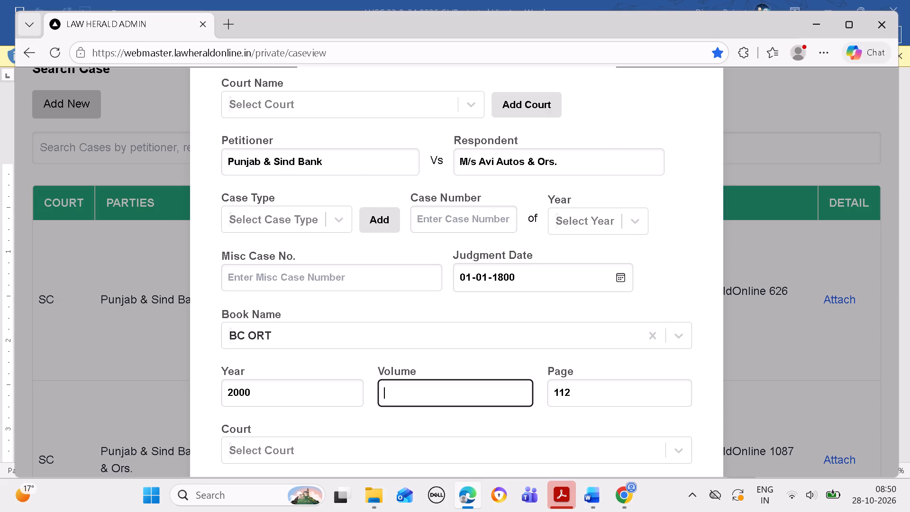
pyautogui.press('-')
pyautogui.click(481, 440)
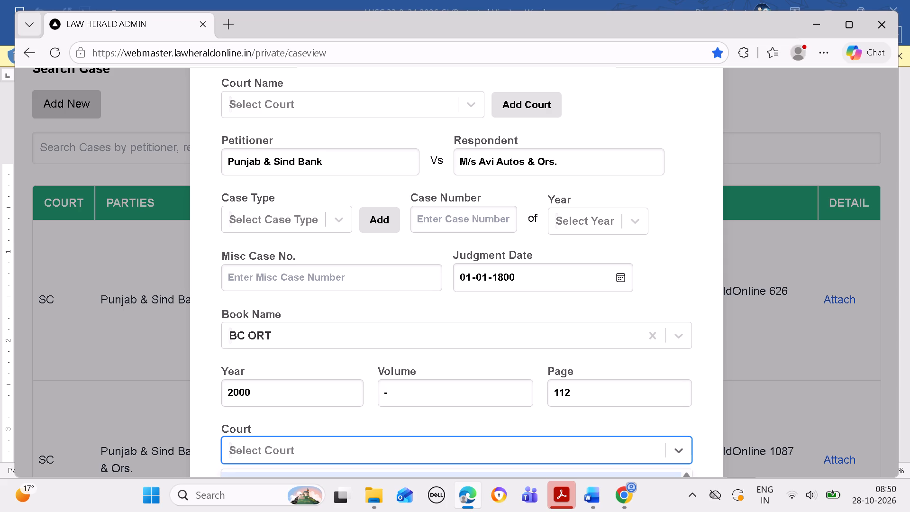
pyautogui.click(489, 475)
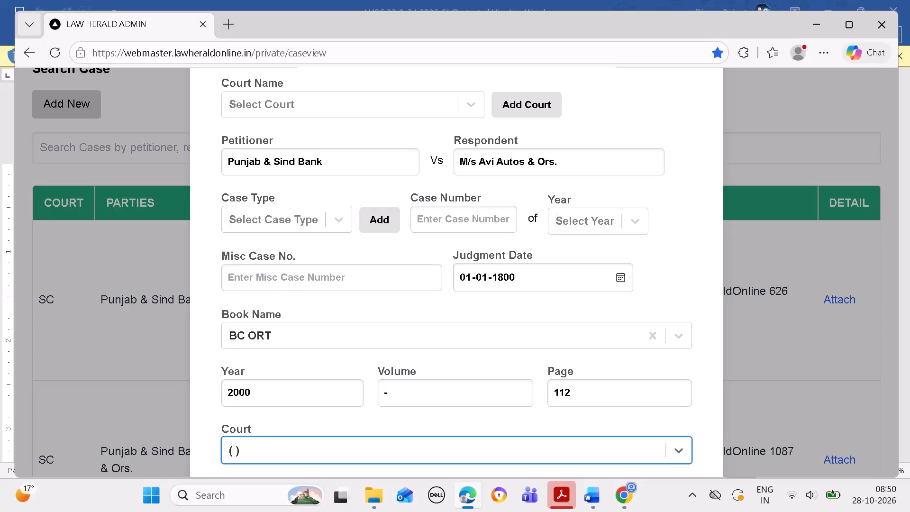
# Save the new Punjab & Sind Bank v. M/s Avi Autos & Ors. case and check the attached cases list.
pyautogui.press('Return')
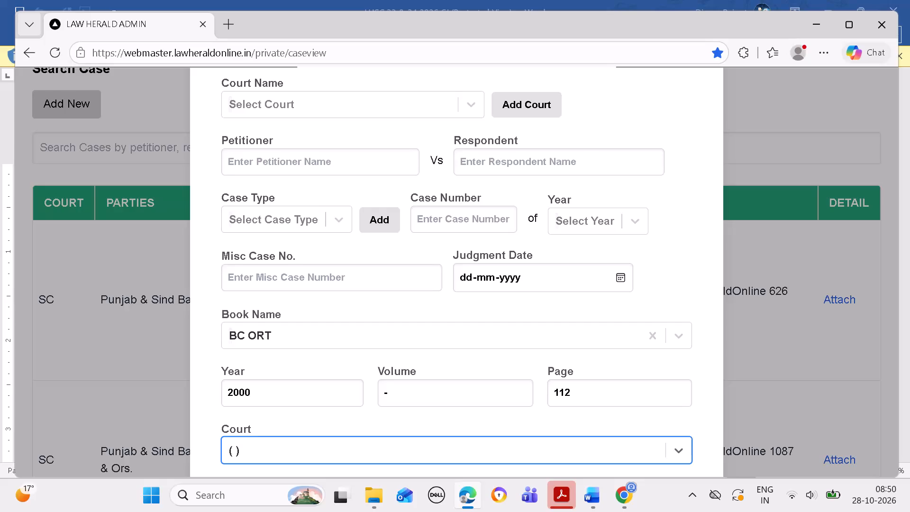
pyautogui.click(588, 145)
pyautogui.click(591, 153)
pyautogui.scroll(-7, 561, 254)
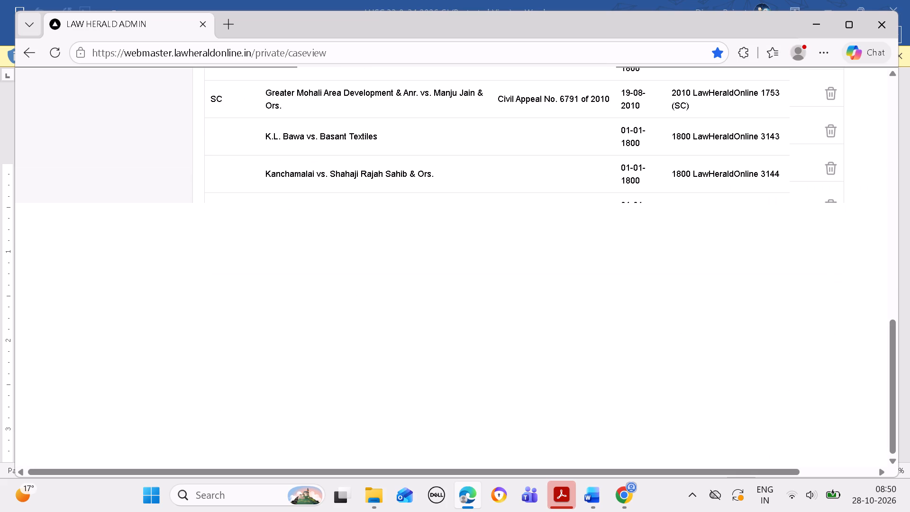
pyautogui.scroll(-3, 555, 264)
# Copy entry 19's petitioner from the Word list, clear the old petitioner and respondent searches in Law Herald, and search for that petitioner.
pyautogui.click(595, 490)
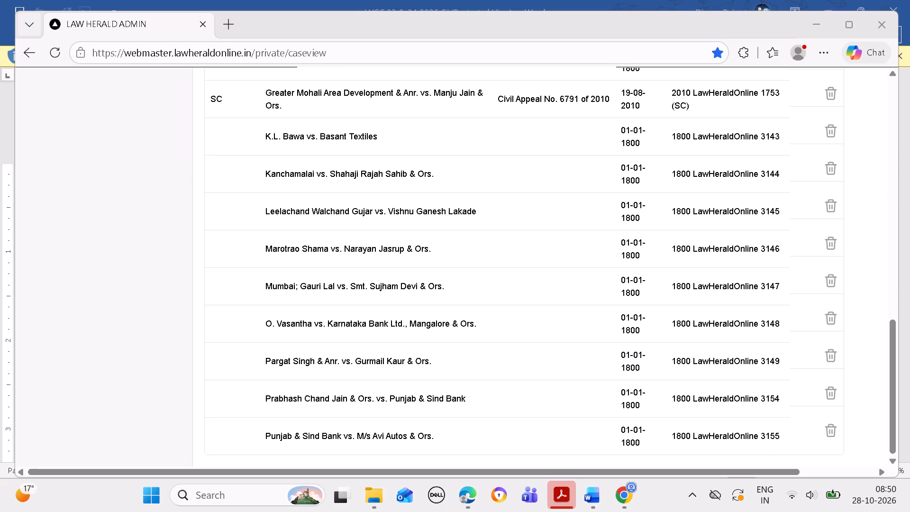
pyautogui.click(590, 494)
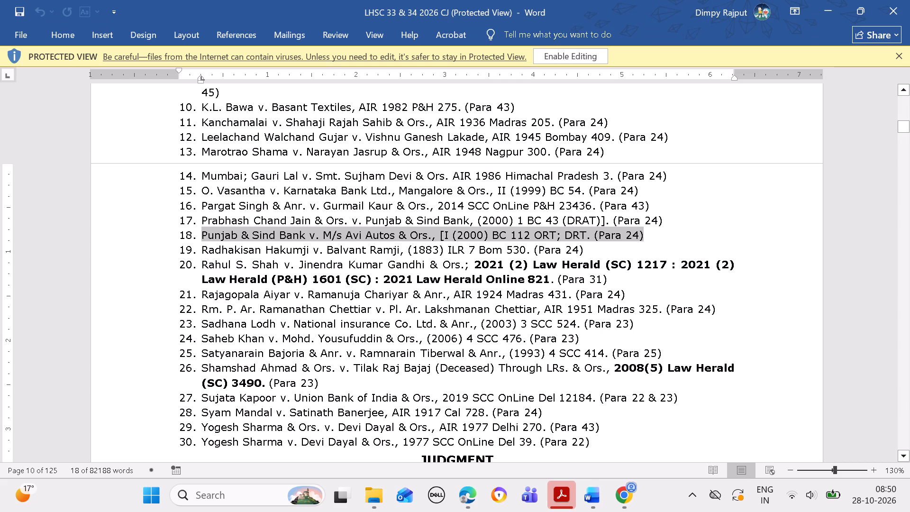
pyautogui.moveTo(201, 250); pyautogui.dragTo(253, 252)
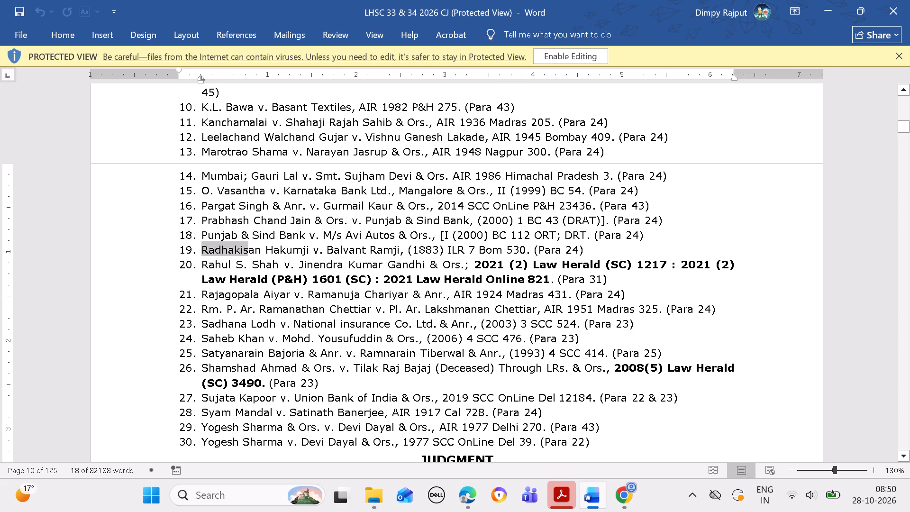
pyautogui.moveTo(253, 252); pyautogui.dragTo(291, 250)
pyautogui.hotkey('ctrl', 'c')
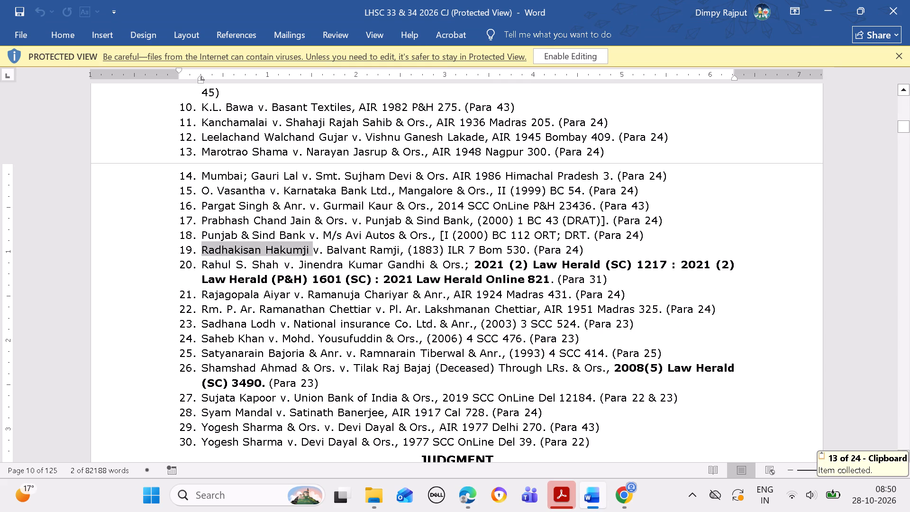
pyautogui.click(467, 497)
pyautogui.scroll(3, 407, 368)
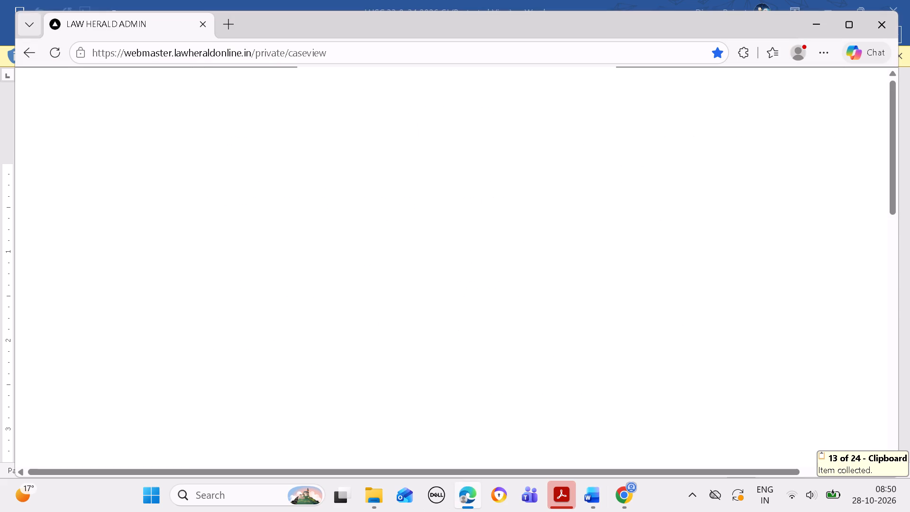
pyautogui.click(274, 436)
pyautogui.moveTo(439, 155); pyautogui.dragTo(435, 151)
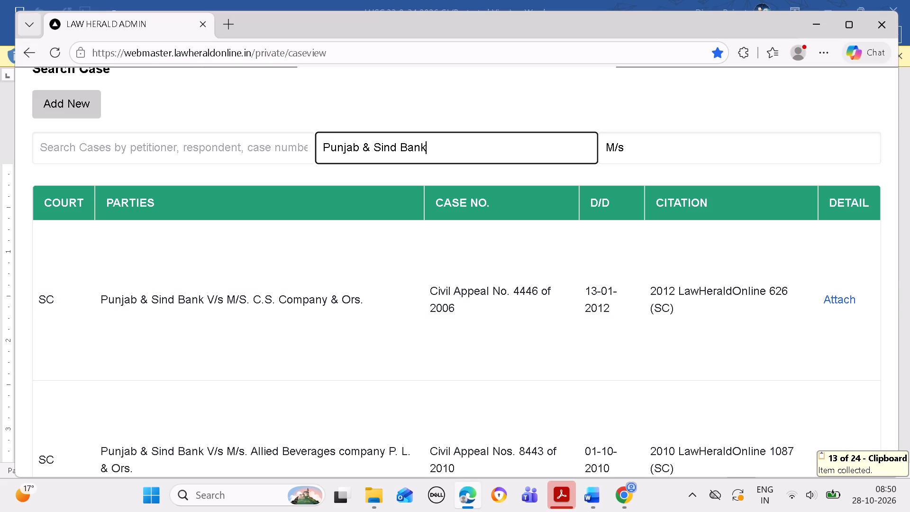
pyautogui.moveTo(435, 151); pyautogui.dragTo(245, 173)
pyautogui.press('BackSpace')
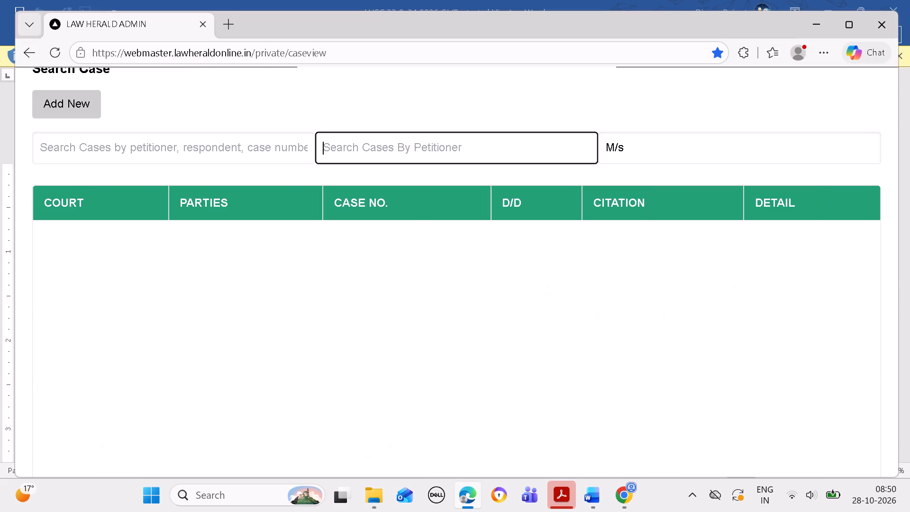
pyautogui.moveTo(640, 140); pyautogui.dragTo(494, 146)
pyautogui.press('BackSpace')
pyautogui.click(456, 146)
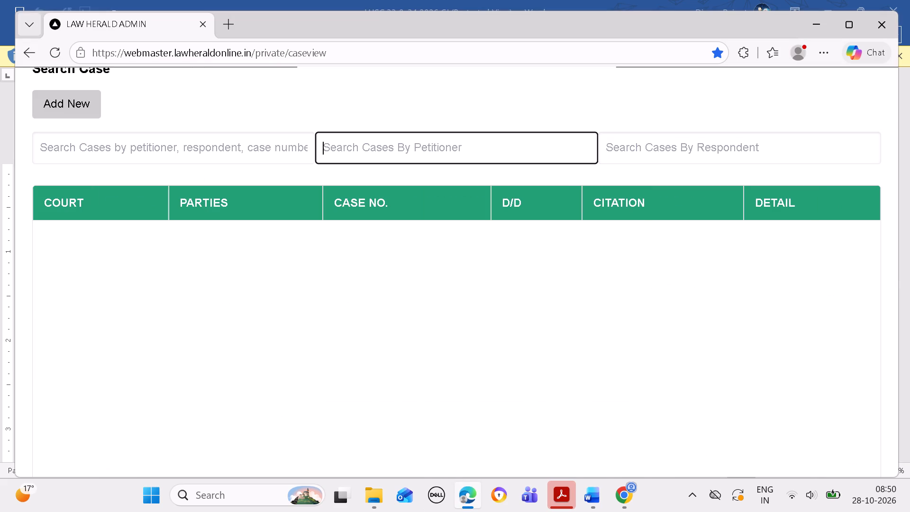
pyautogui.hotkey('ctrl', 'v')
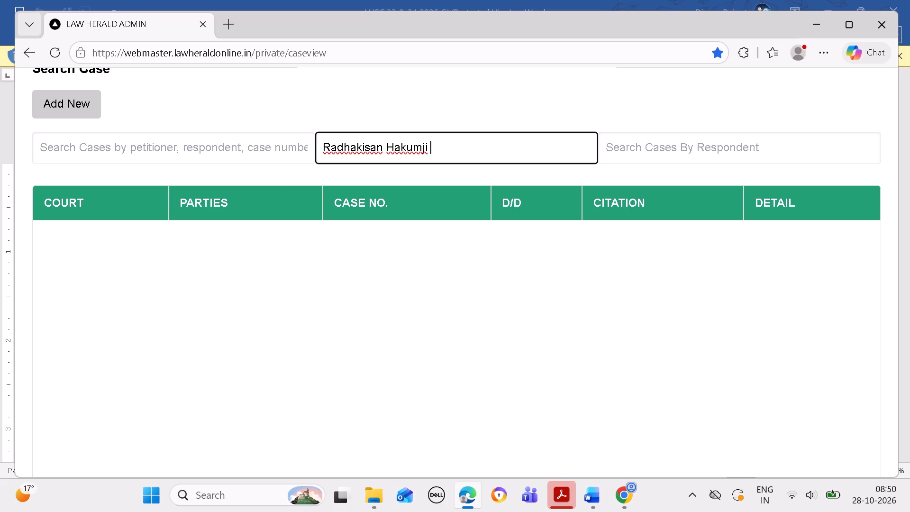
# Start a new case in Law Herald and fill in entry 19's petitioner and respondent as given in the Word list.
pyautogui.click(78, 101)
pyautogui.click(298, 160)
pyautogui.hotkey('ctrl', 'v')
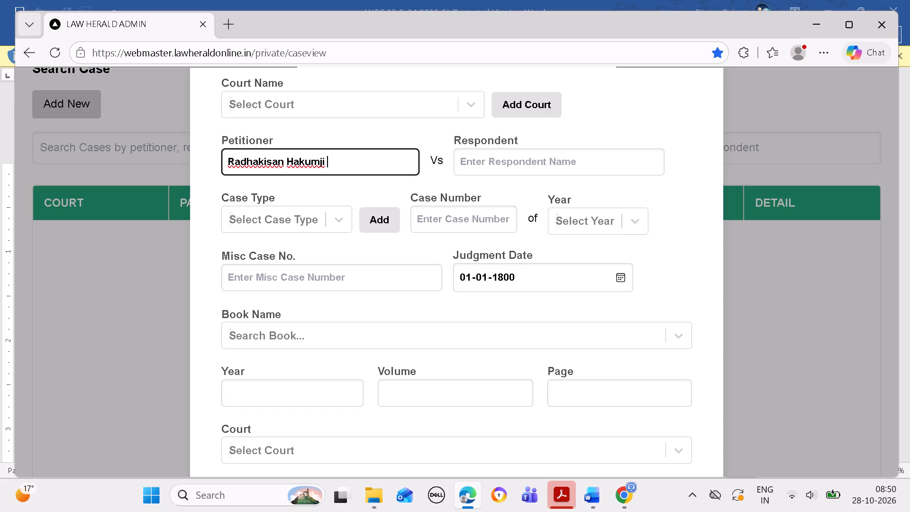
pyautogui.click(591, 492)
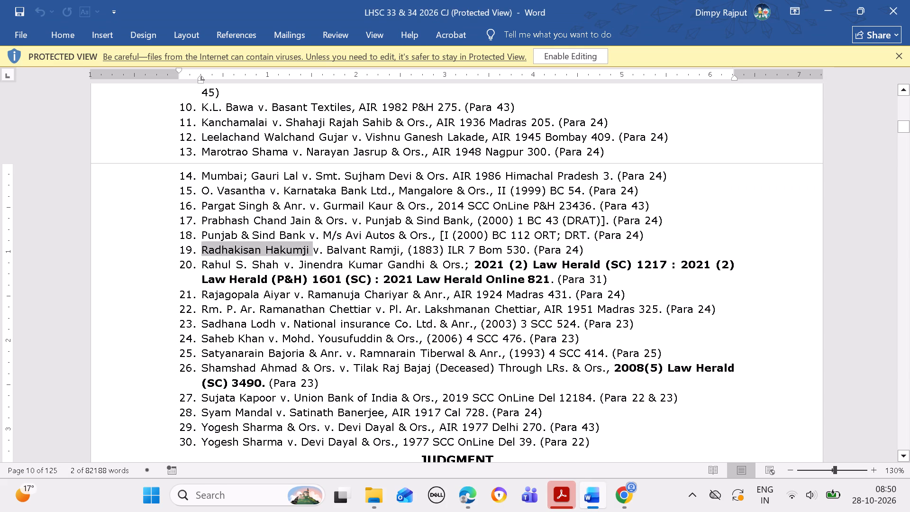
pyautogui.moveTo(328, 249); pyautogui.dragTo(382, 251)
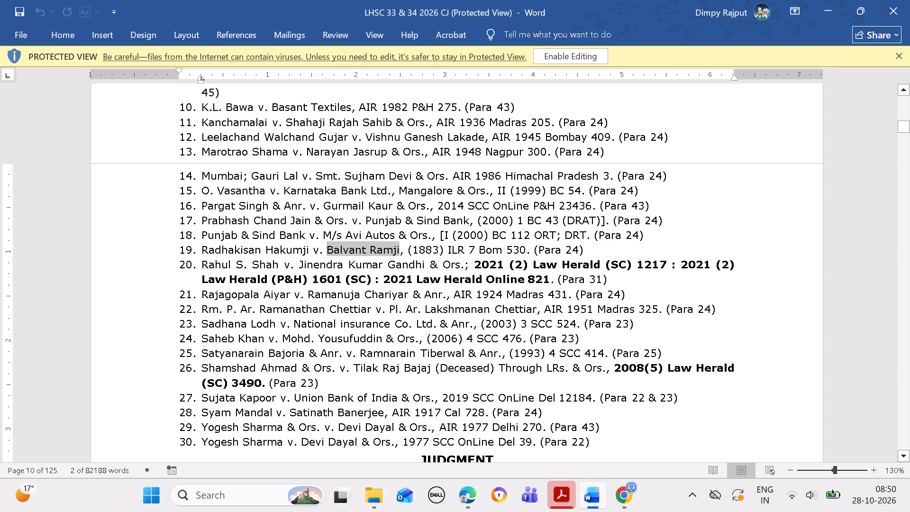
pyautogui.hotkey('ctrl', 'c')
pyautogui.click(473, 501)
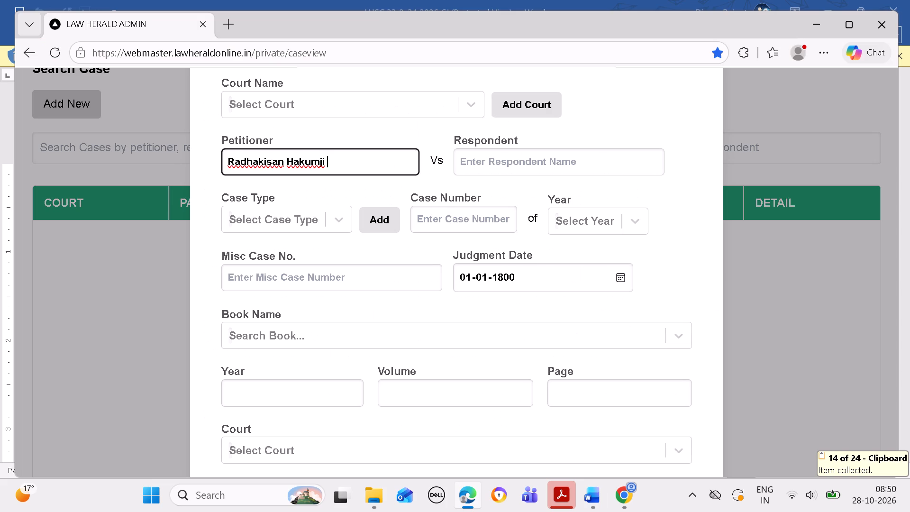
pyautogui.click(528, 160)
pyautogui.hotkey('ctrl', 'v')
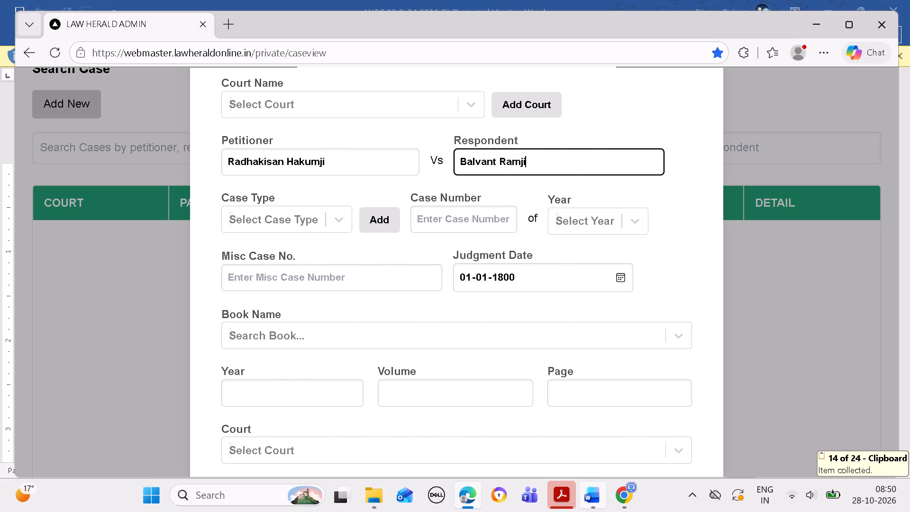
# Copy entry 19's year from Word and set the new case's citation year to 1883.
pyautogui.click(591, 496)
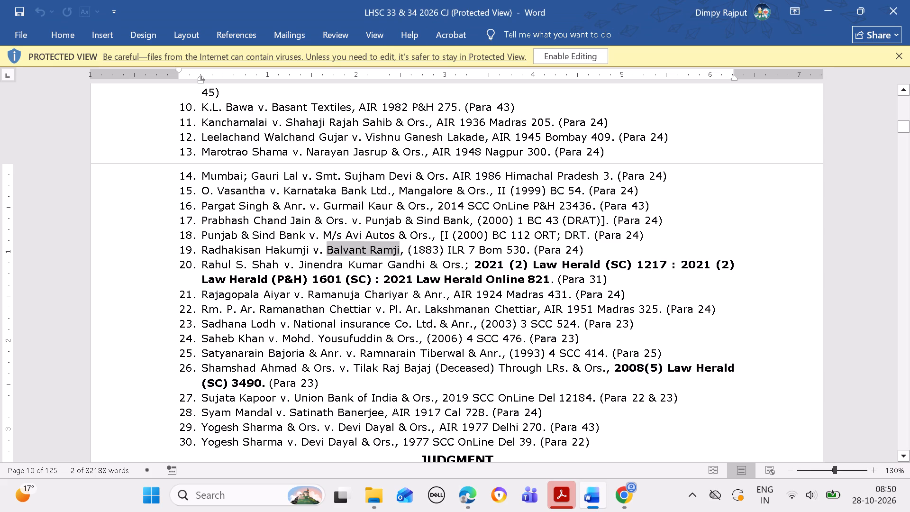
pyautogui.moveTo(413, 250); pyautogui.dragTo(439, 251)
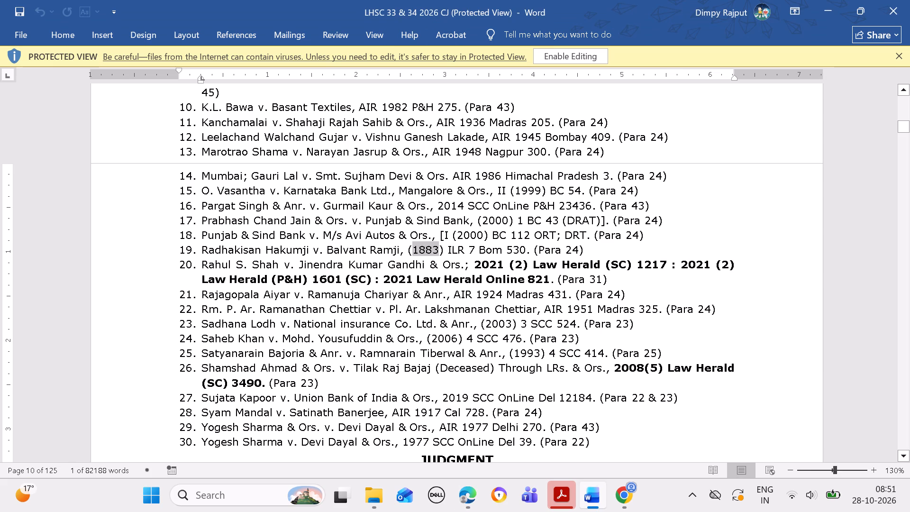
pyautogui.hotkey('ctrl', 'c')
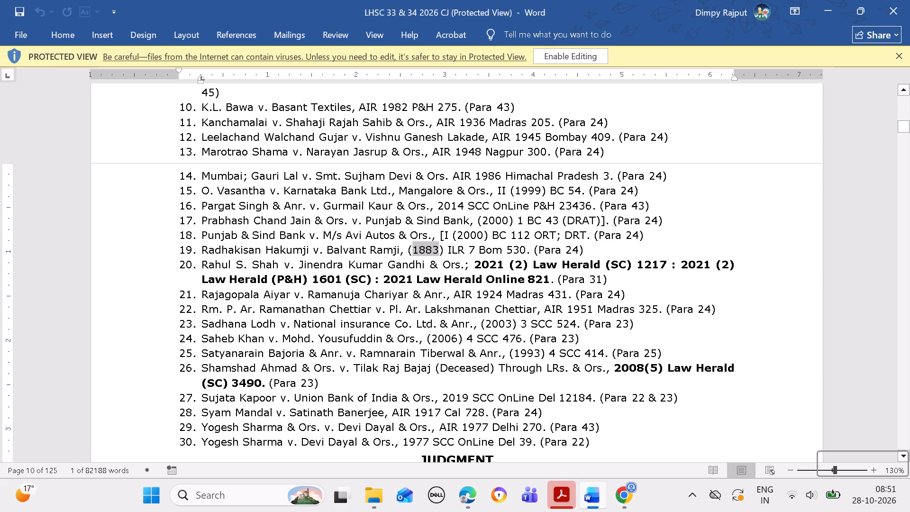
pyautogui.click(464, 489)
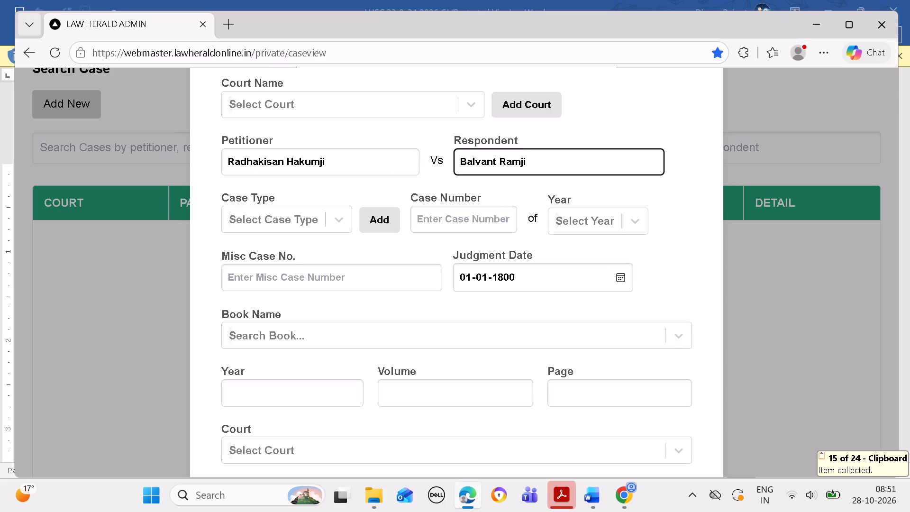
pyautogui.click(350, 398)
pyautogui.hotkey('ctrl', 'v')
# Copy "ILR" from entry 19 in Word, search book names for it in the new case and choose "ILR Bom".
pyautogui.click(587, 490)
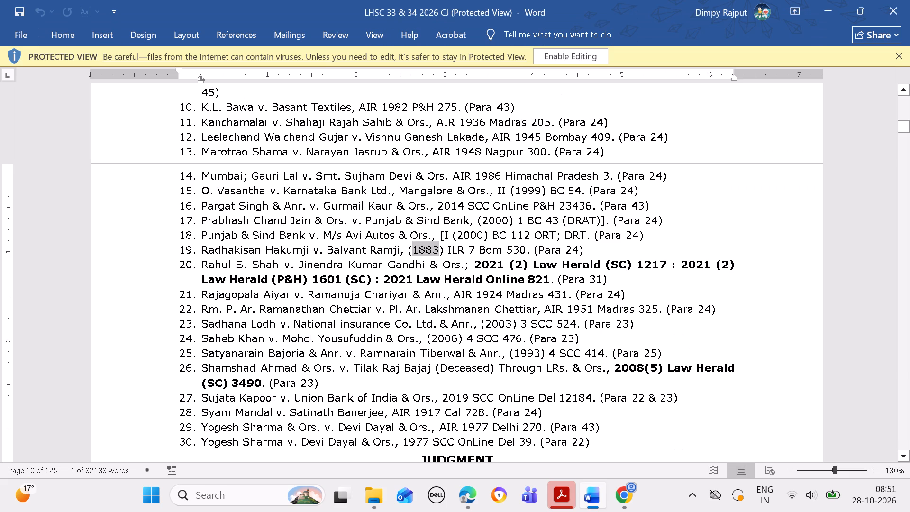
pyautogui.moveTo(452, 247); pyautogui.dragTo(463, 247)
pyautogui.click(461, 248)
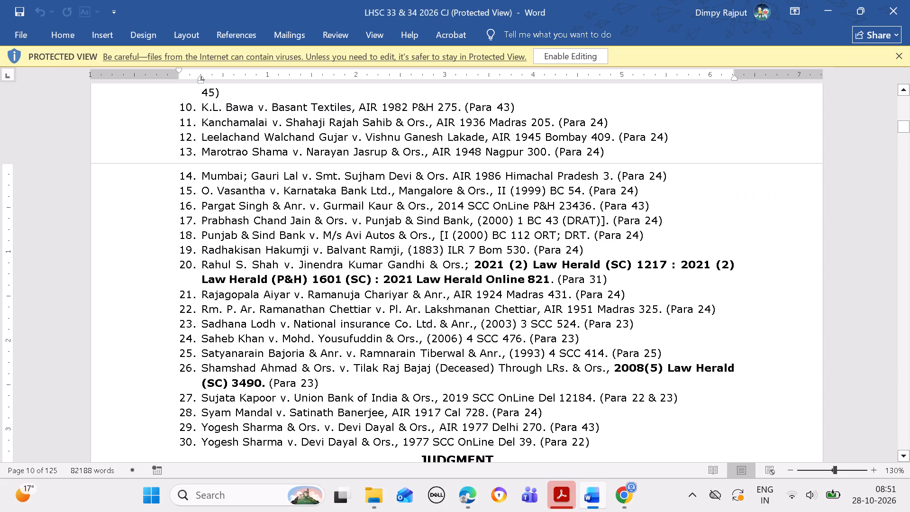
pyautogui.moveTo(449, 250); pyautogui.dragTo(466, 250)
pyautogui.hotkey('ctrl', 'c')
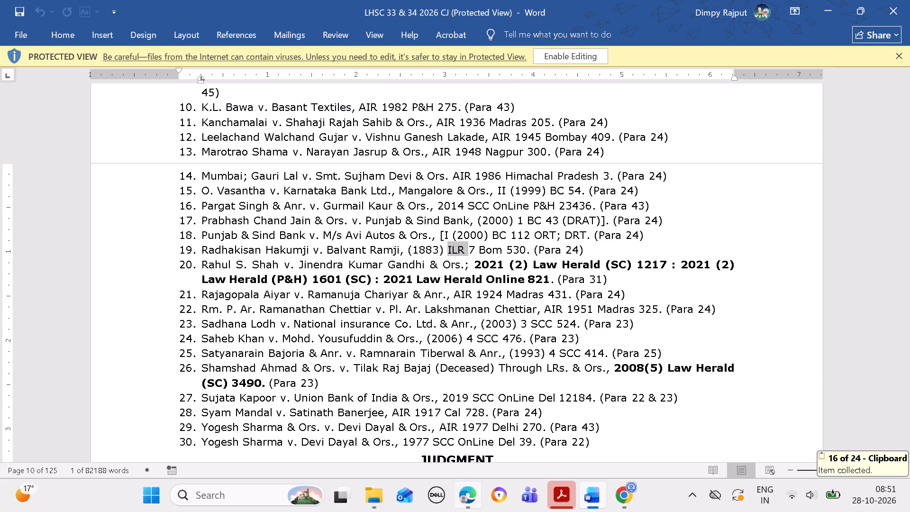
pyautogui.click(472, 494)
pyautogui.click(389, 333)
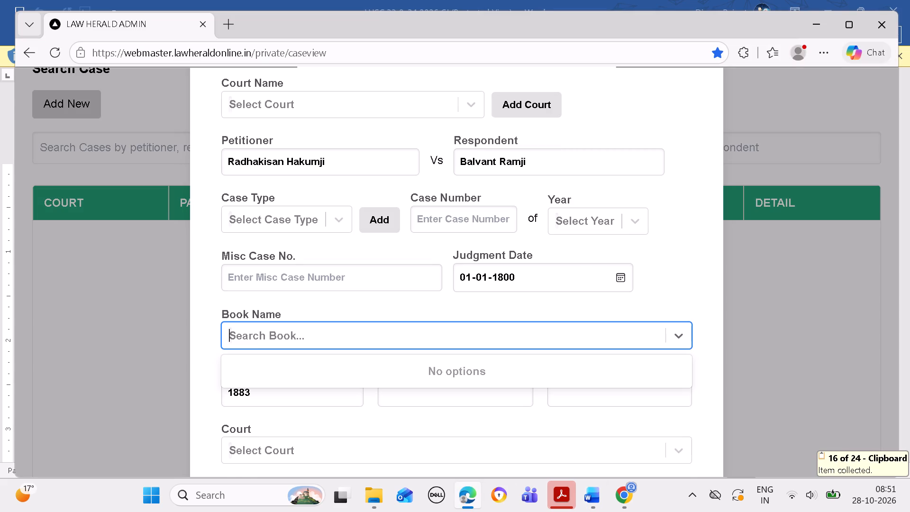
pyautogui.hotkey('ctrl', 'v')
pyautogui.click(377, 361)
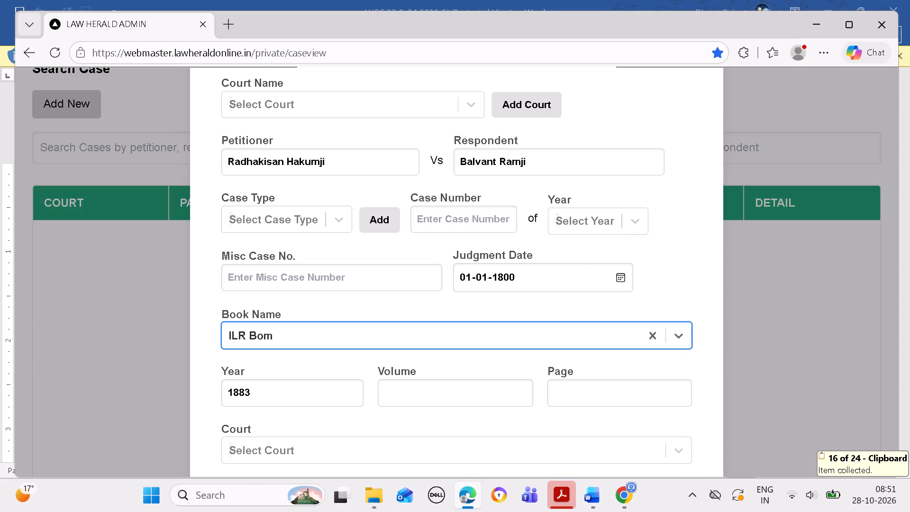
# Copy "7 Bom 530" from entry 19 in Word and use it to set the citation's volume to 7 and page to 530.
pyautogui.click(596, 492)
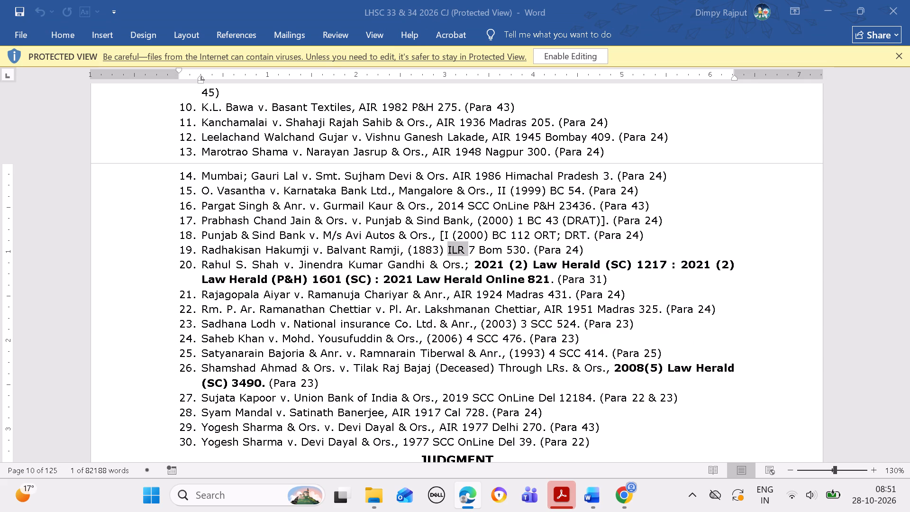
pyautogui.moveTo(468, 247); pyautogui.dragTo(490, 247)
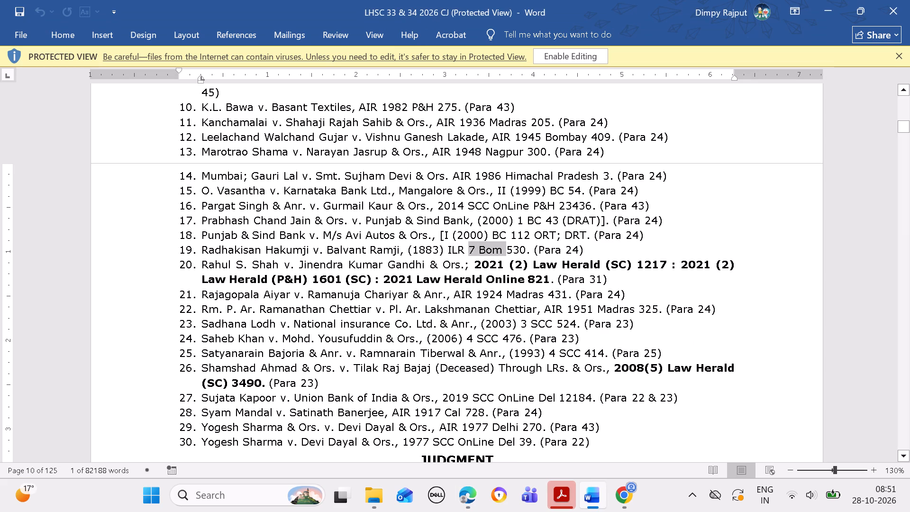
pyautogui.moveTo(490, 247); pyautogui.dragTo(518, 247)
pyautogui.hotkey('ctrl', 'c')
pyautogui.click(467, 500)
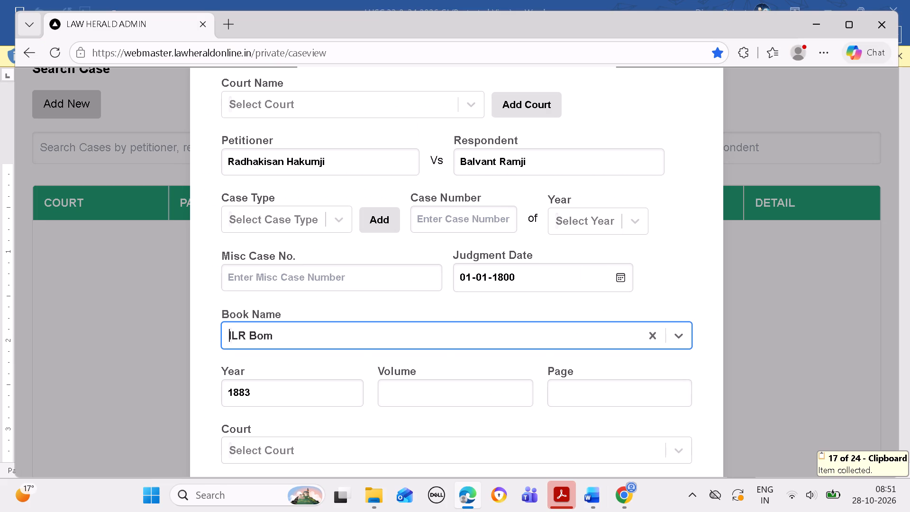
pyautogui.click(496, 389)
pyautogui.hotkey('ctrl', 'v')
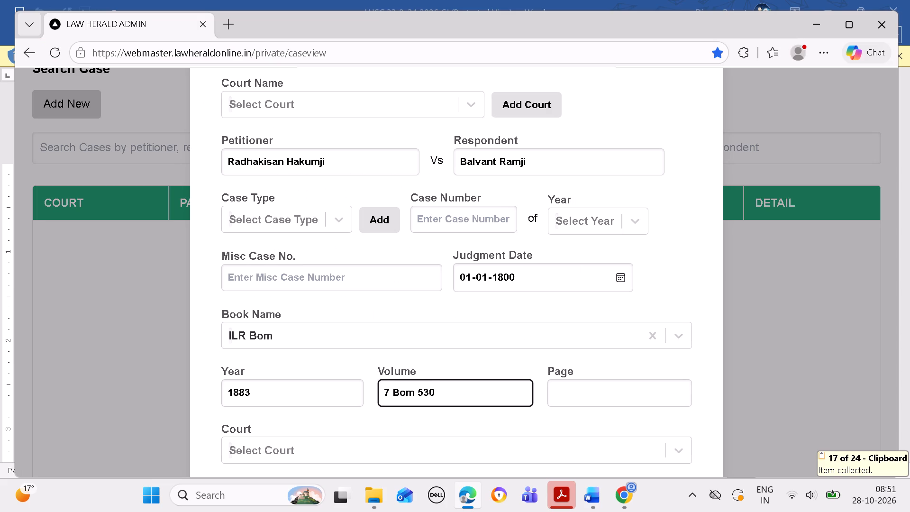
pyautogui.click(591, 393)
pyautogui.hotkey('ctrl', 'v')
pyautogui.click(588, 396)
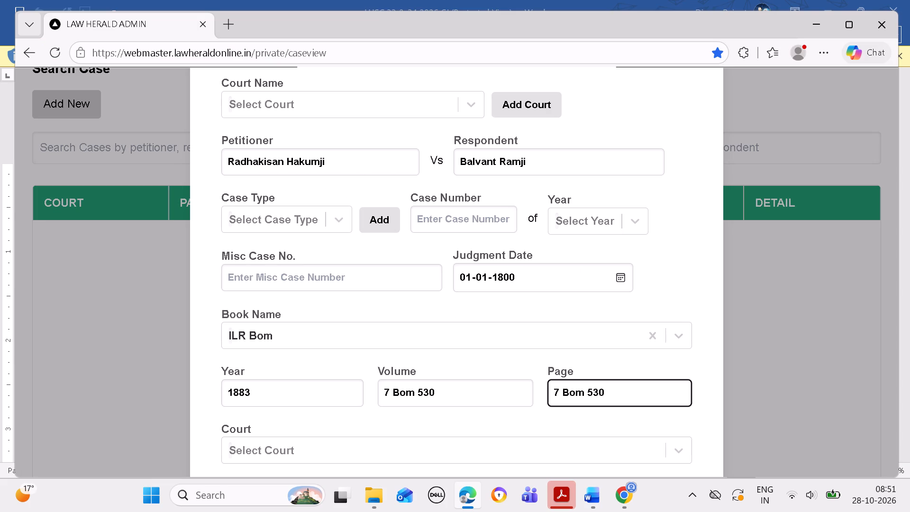
pyautogui.press('BackSpace')
pyautogui.press('BackSpace')
pyautogui.press('BackSpace')
pyautogui.press('BackSpace')
pyautogui.press('BackSpace')
pyautogui.press('BackSpace')
pyautogui.press('BackSpace')
pyautogui.press('BackSpace')
pyautogui.press('BackSpace')
pyautogui.press('BackSpace')
pyautogui.press('BackSpace')
pyautogui.press('BackSpace')
pyautogui.press('BackSpace')
pyautogui.press('BackSpace')
pyautogui.press('BackSpace')
pyautogui.press('BackSpace')
pyautogui.press('BackSpace')
pyautogui.press('BackSpace')
pyautogui.press('BackSpace')
pyautogui.click(488, 391)
pyautogui.press('BackSpace')
pyautogui.press('BackSpace')
pyautogui.press('BackSpace')
pyautogui.press('BackSpace')
pyautogui.press('BackSpace')
pyautogui.press('BackSpace')
pyautogui.press('BackSpace')
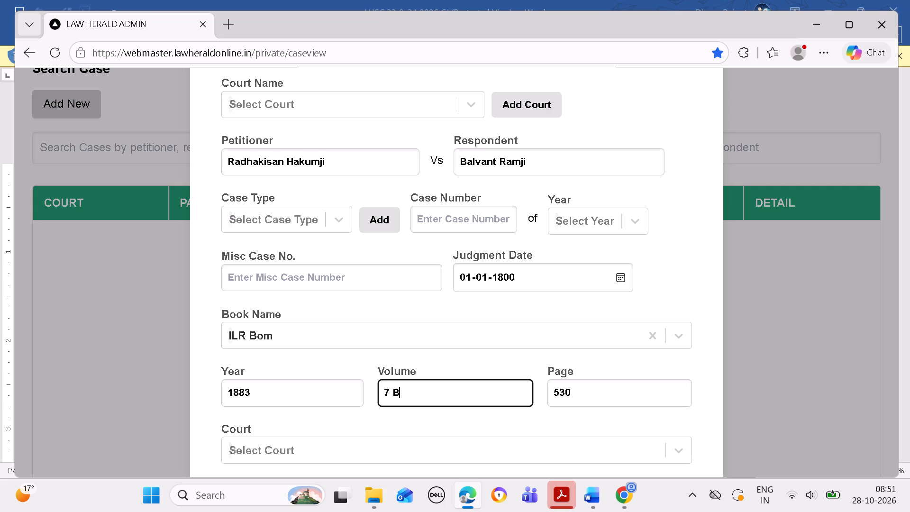
pyautogui.press('BackSpace')
# Choose the blank "( )" option as the citation court in entry 19's new case.
pyautogui.click(503, 440)
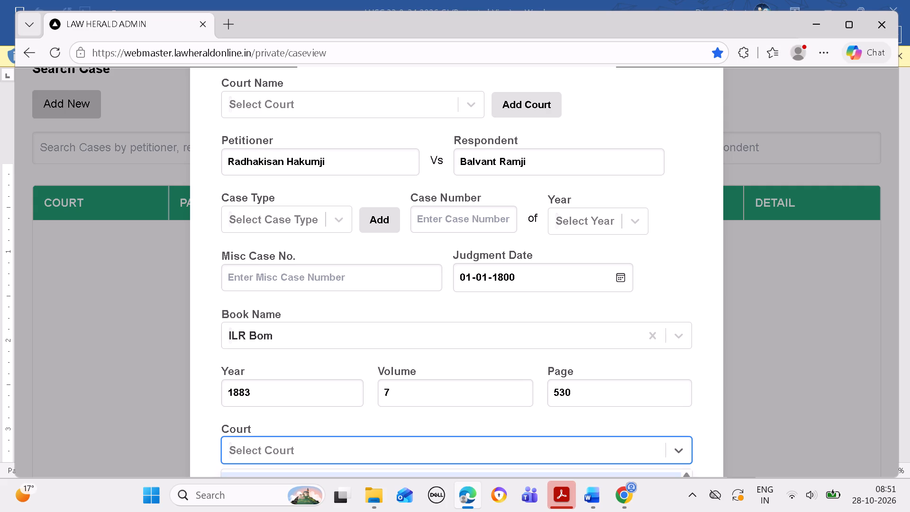
pyautogui.click(503, 471)
pyautogui.click(509, 475)
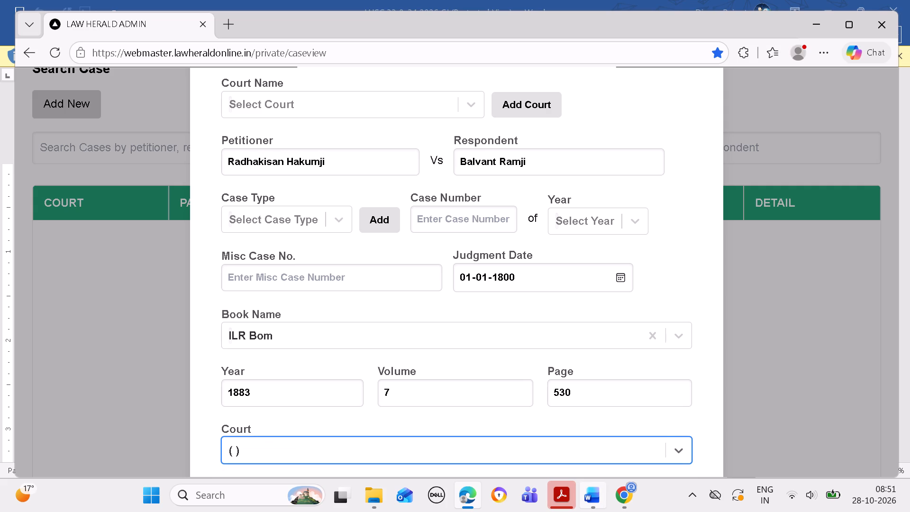
pyautogui.click(592, 495)
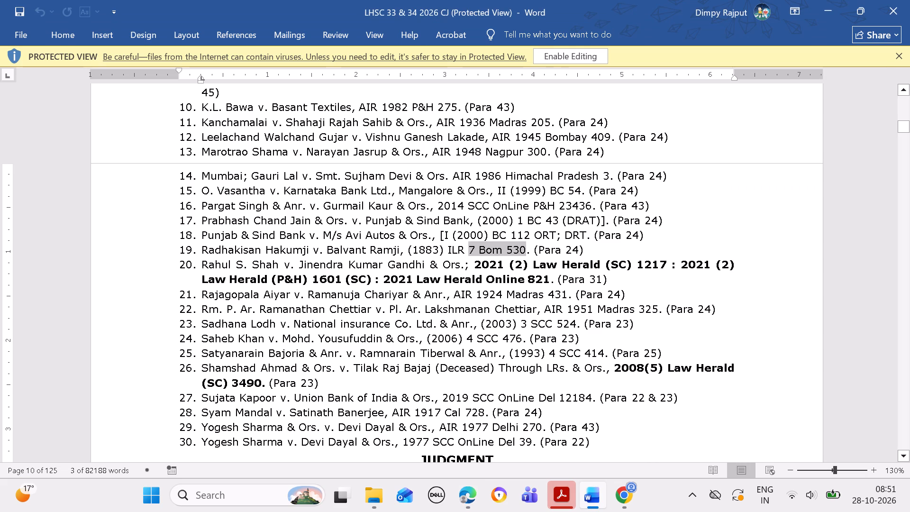
pyautogui.moveTo(205, 248); pyautogui.dragTo(318, 247)
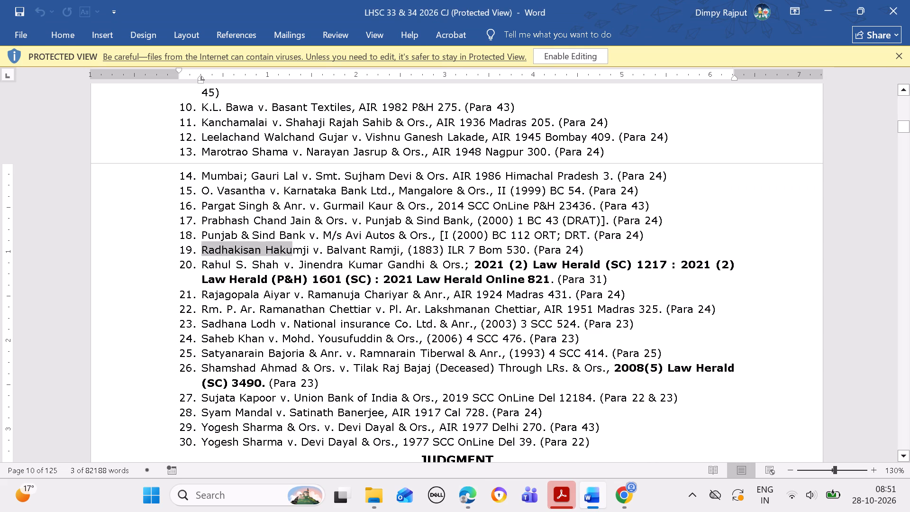
pyautogui.moveTo(318, 247); pyautogui.dragTo(582, 249)
pyautogui.hotkey('ctrl', 'c')
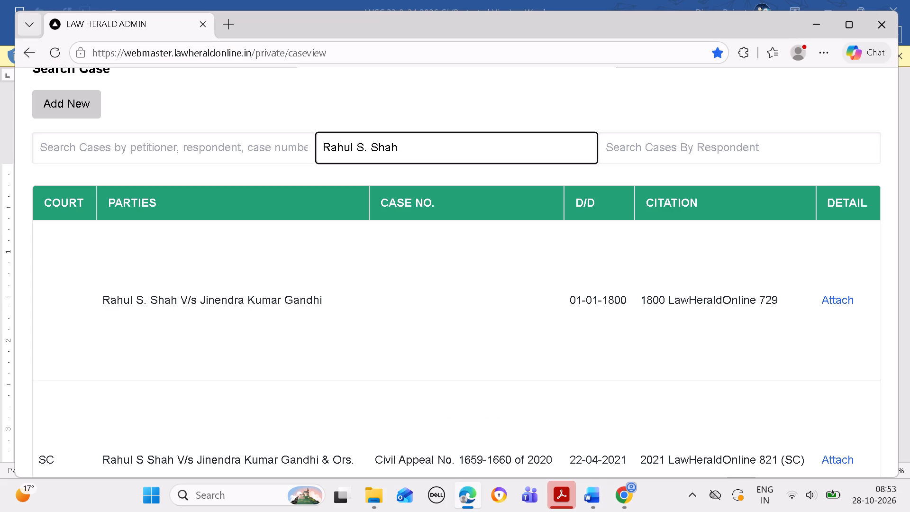
pyautogui.click(838, 458)
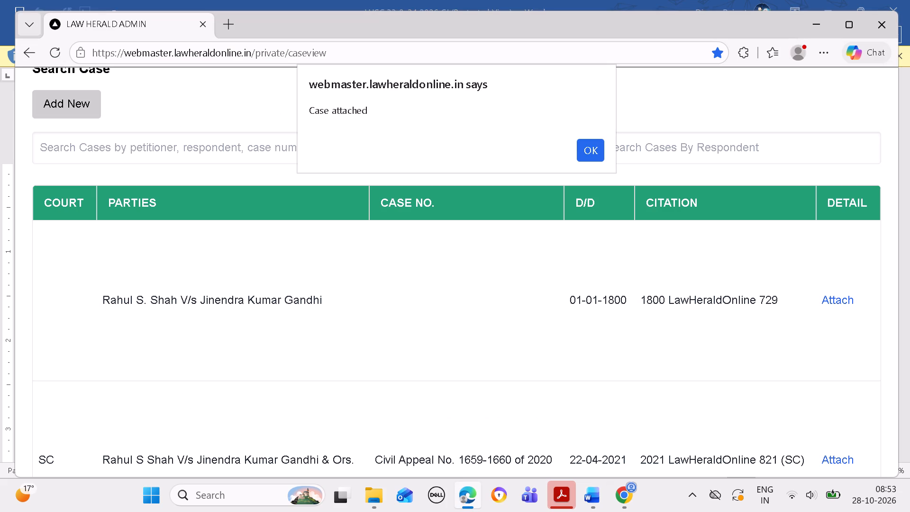
pyautogui.click(593, 155)
pyautogui.scroll(-11, 570, 240)
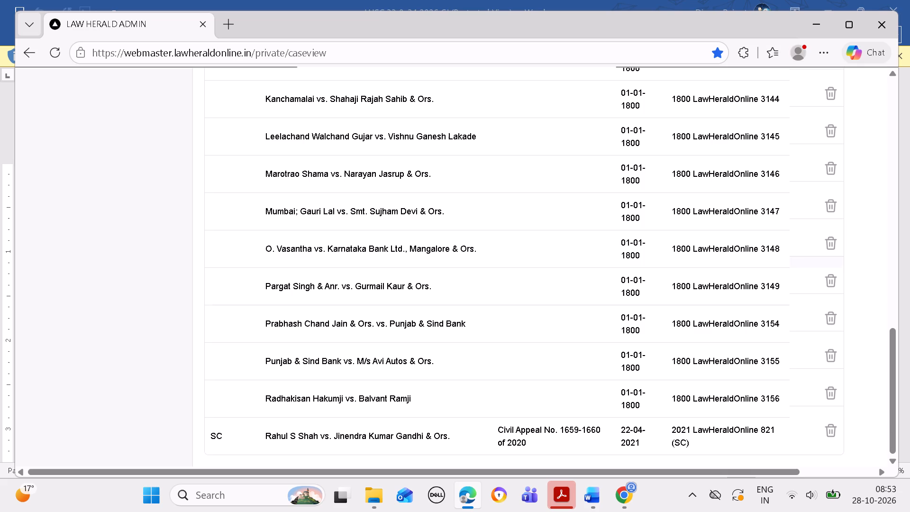
# Copy entry 21's petitioner from the Word list and search Law Herald cases by that petitioner in Edge.
pyautogui.click(597, 488)
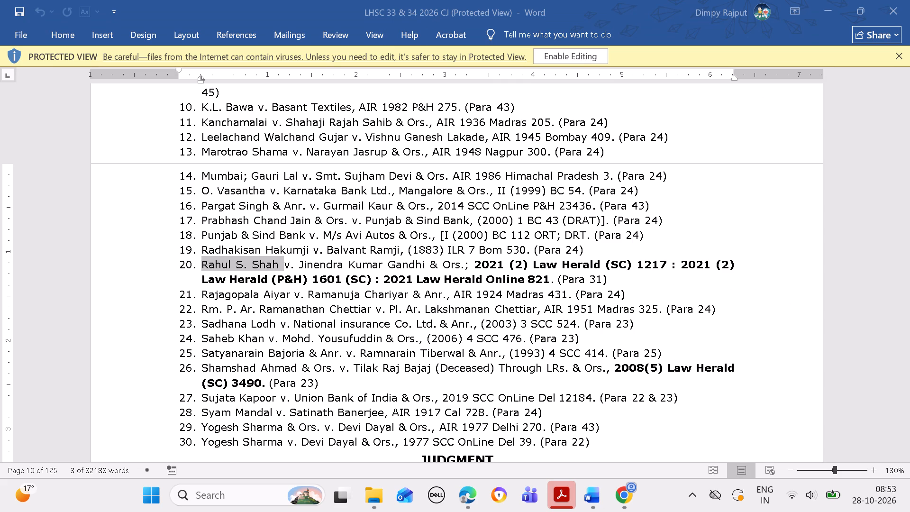
pyautogui.moveTo(202, 289); pyautogui.dragTo(228, 289)
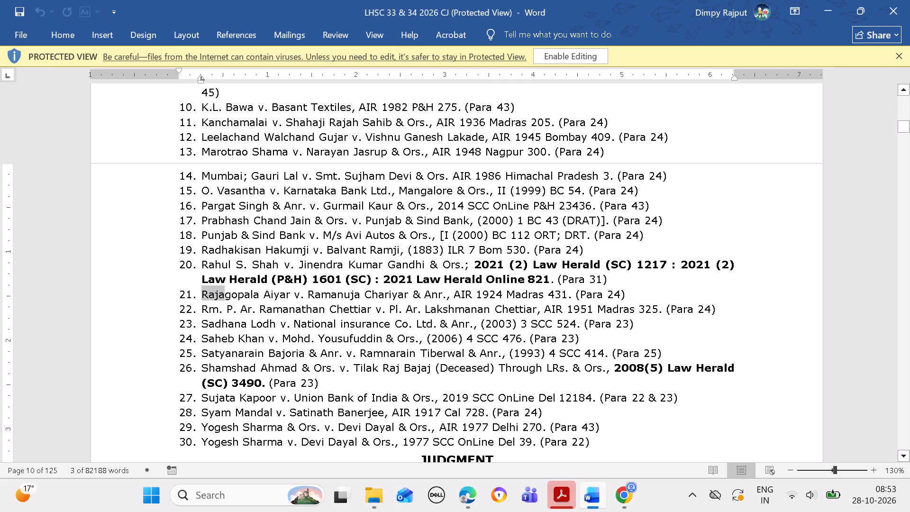
pyautogui.moveTo(228, 289); pyautogui.dragTo(283, 296)
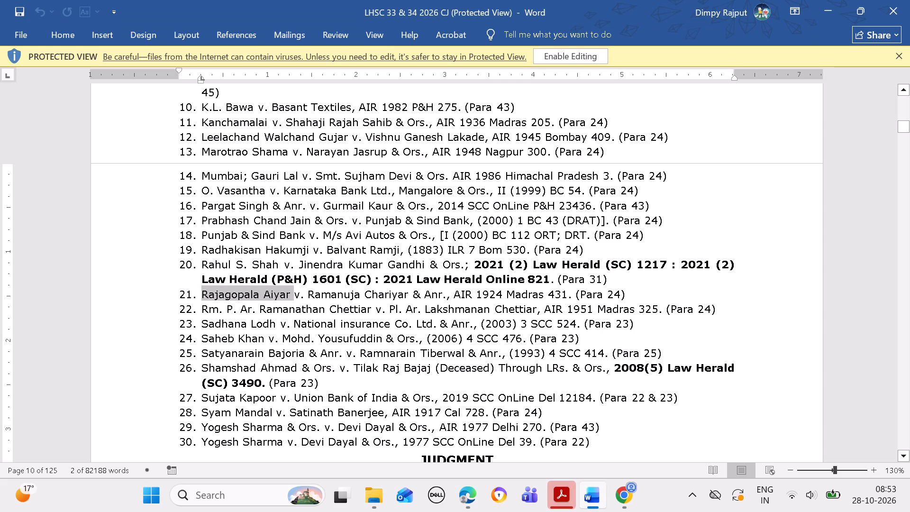
pyautogui.hotkey('ctrl', 'c')
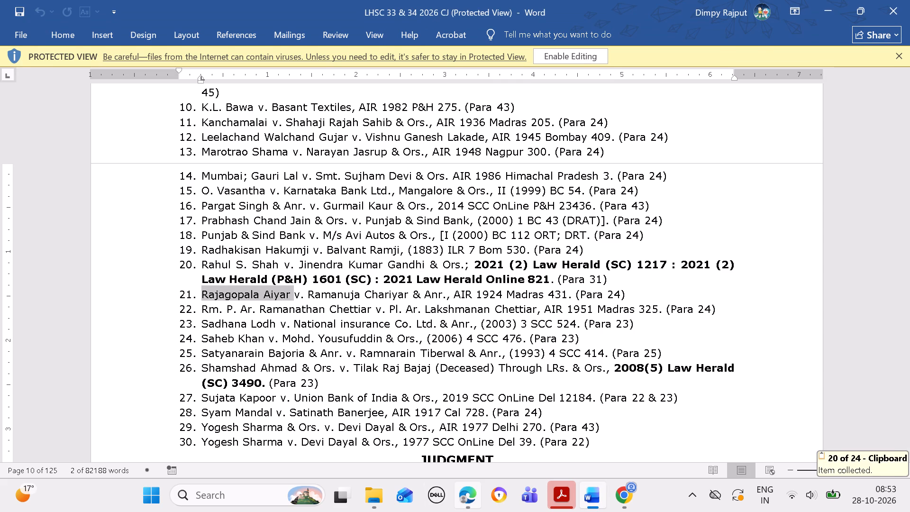
pyautogui.click(469, 499)
pyautogui.scroll(2, 431, 396)
pyautogui.click(274, 422)
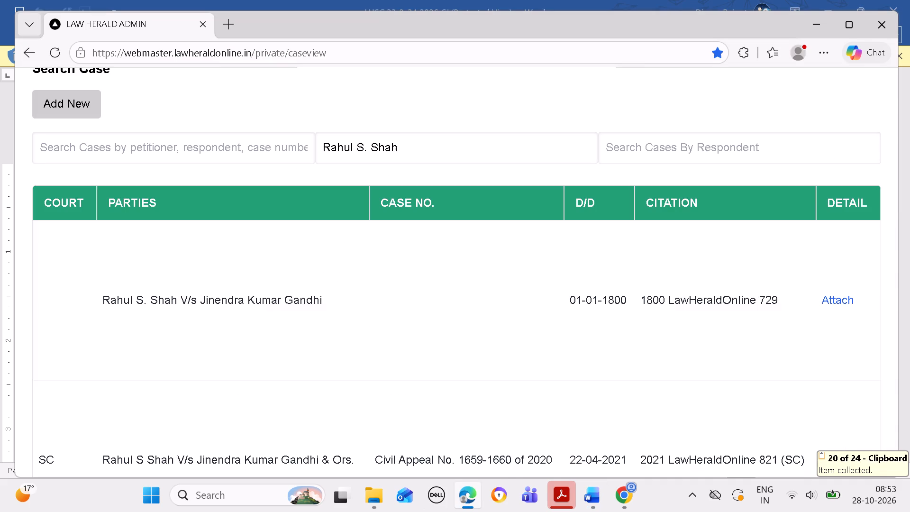
pyautogui.moveTo(422, 146); pyautogui.dragTo(313, 145)
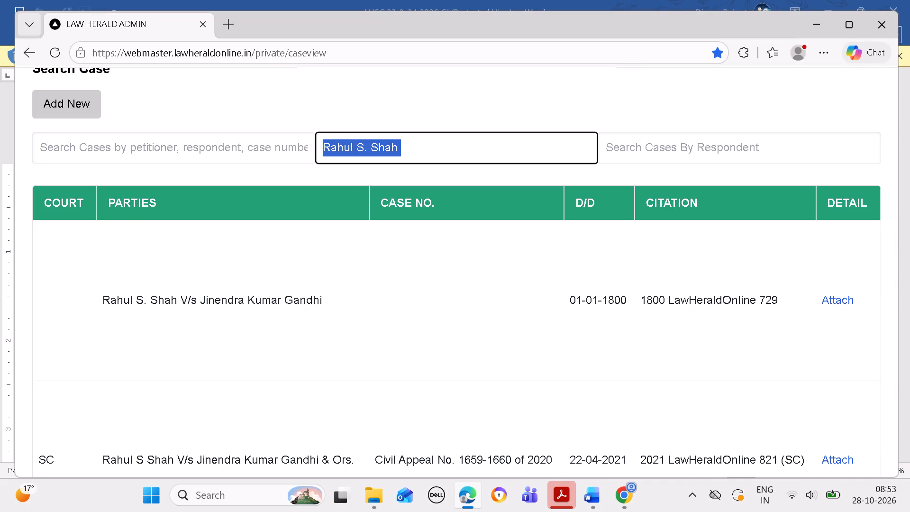
pyautogui.press('BackSpace')
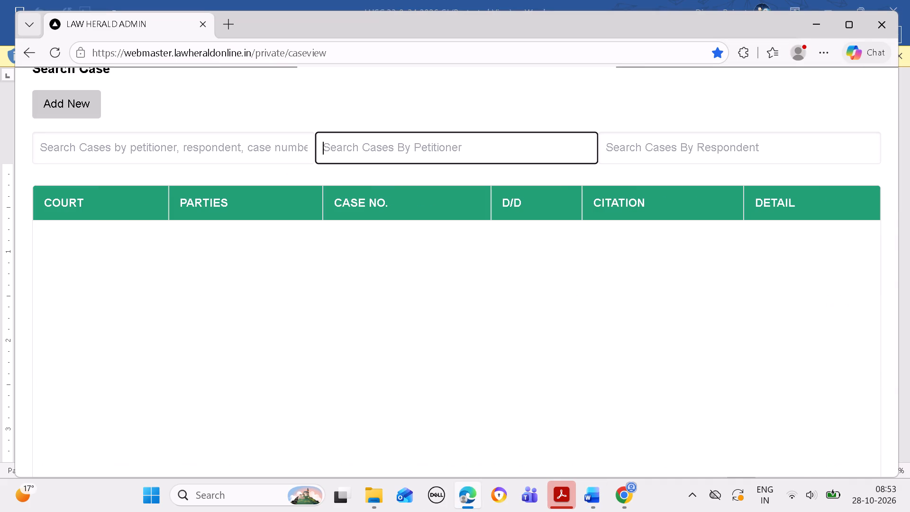
pyautogui.hotkey('ctrl', 'v')
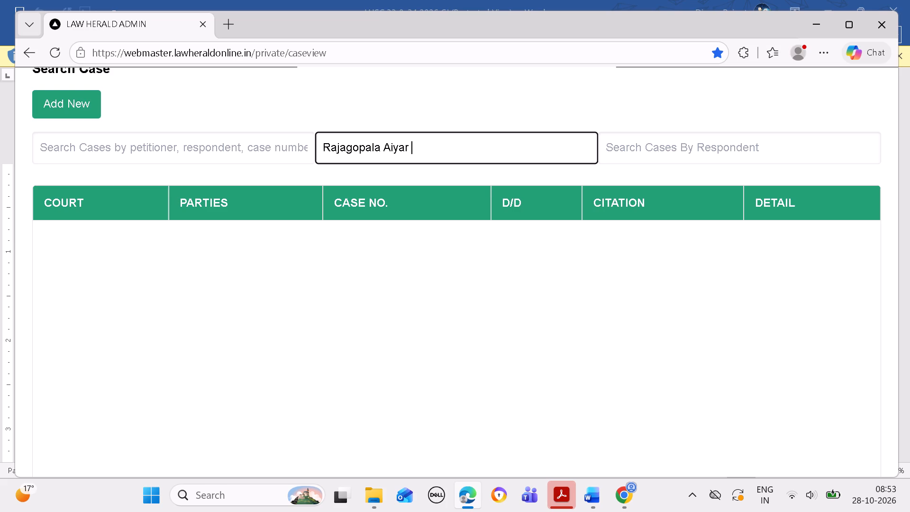
pyautogui.press('BackSpace')
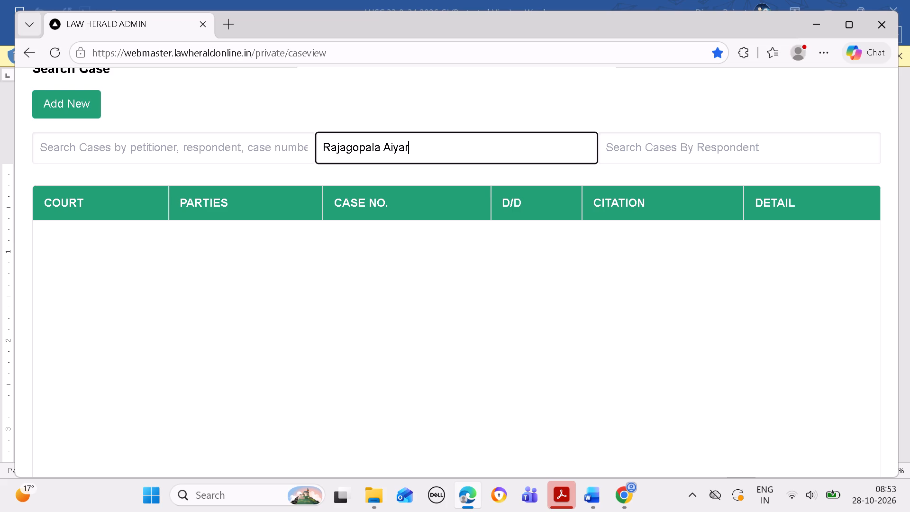
# Start a new case and fill in entry 21's petitioner and respondent, including "& Anr.", copied from the Word list.
pyautogui.click(73, 101)
pyautogui.click(272, 158)
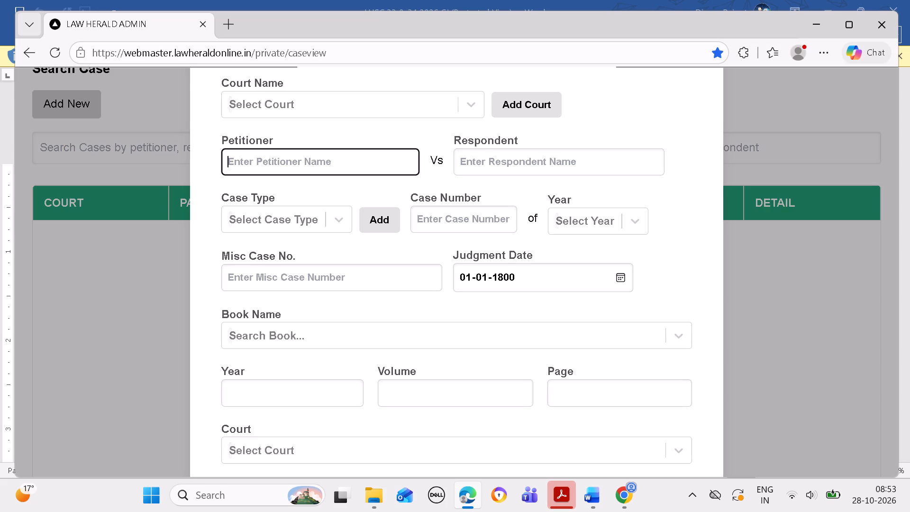
pyautogui.hotkey('ctrl', 'v')
pyautogui.click(598, 493)
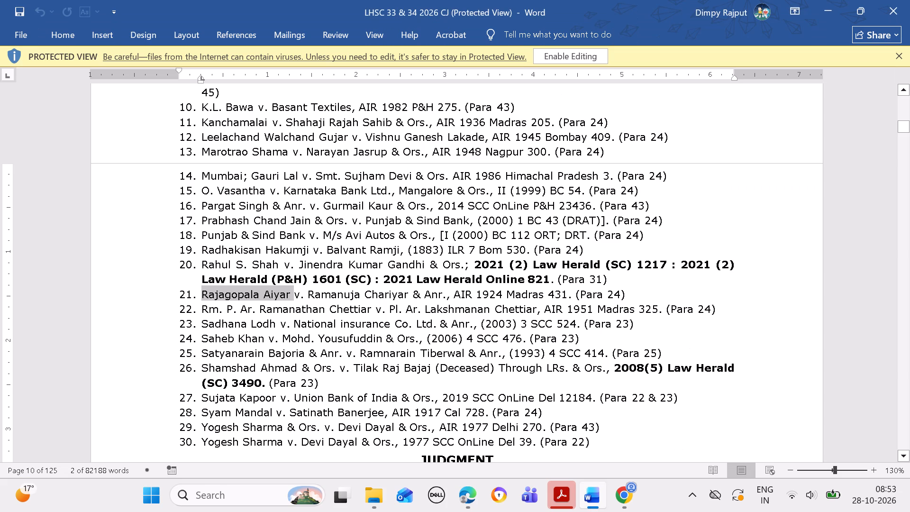
pyautogui.moveTo(307, 289); pyautogui.dragTo(312, 288)
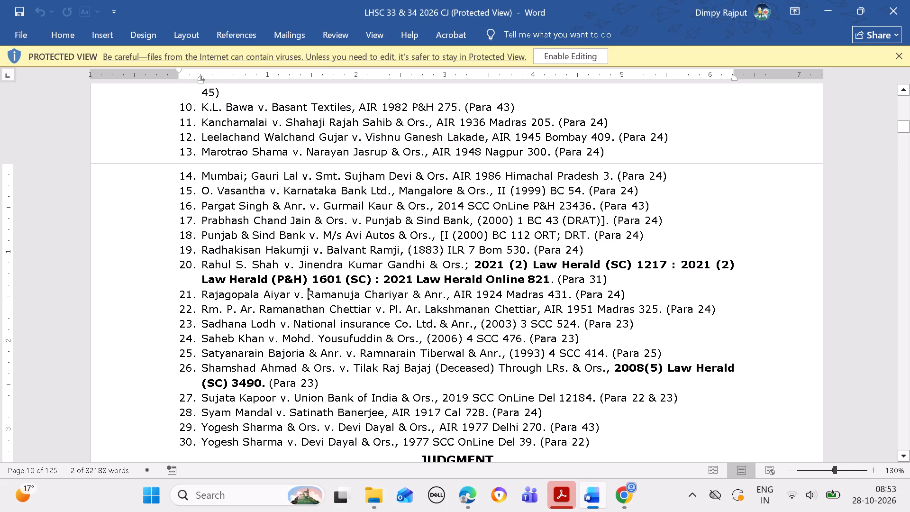
pyautogui.moveTo(312, 288); pyautogui.dragTo(446, 294)
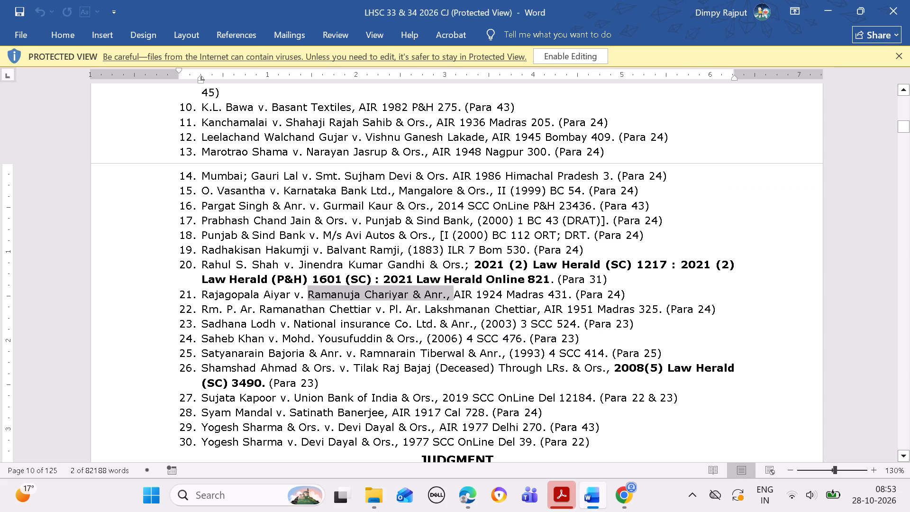
pyautogui.moveTo(446, 294); pyautogui.dragTo(446, 290)
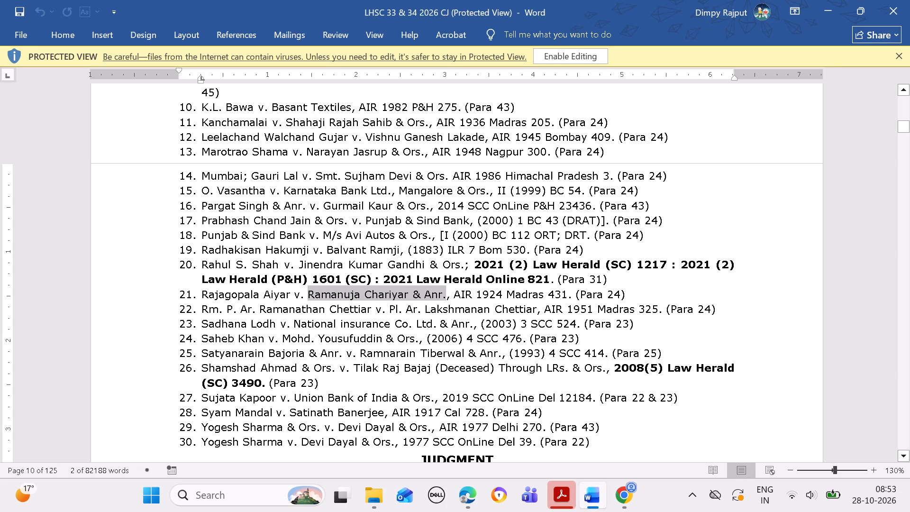
pyautogui.moveTo(446, 290); pyautogui.dragTo(445, 291)
pyautogui.hotkey('ctrl', 'c')
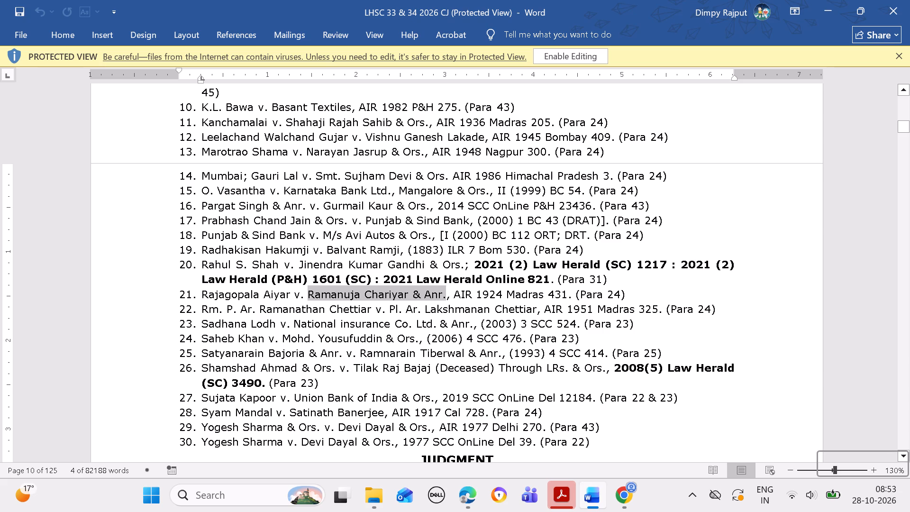
pyautogui.click(444, 493)
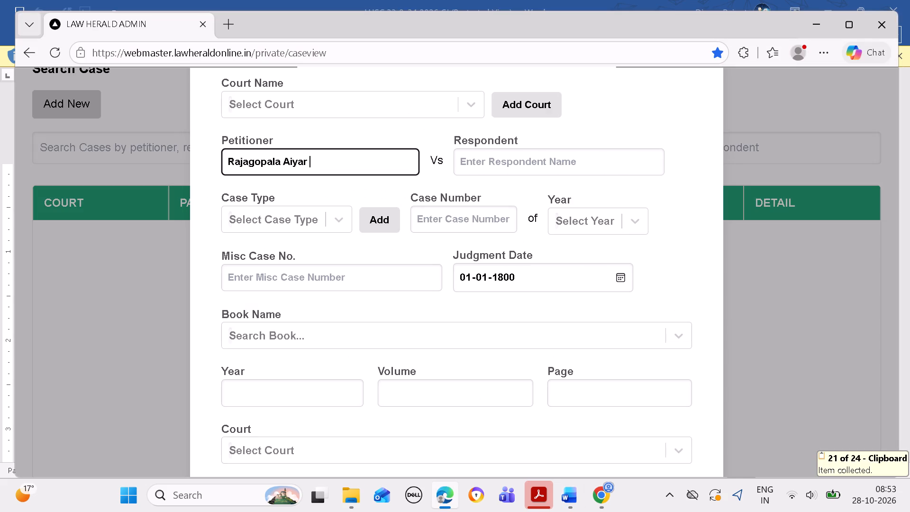
pyautogui.click(519, 160)
pyautogui.hotkey('ctrl', 'v')
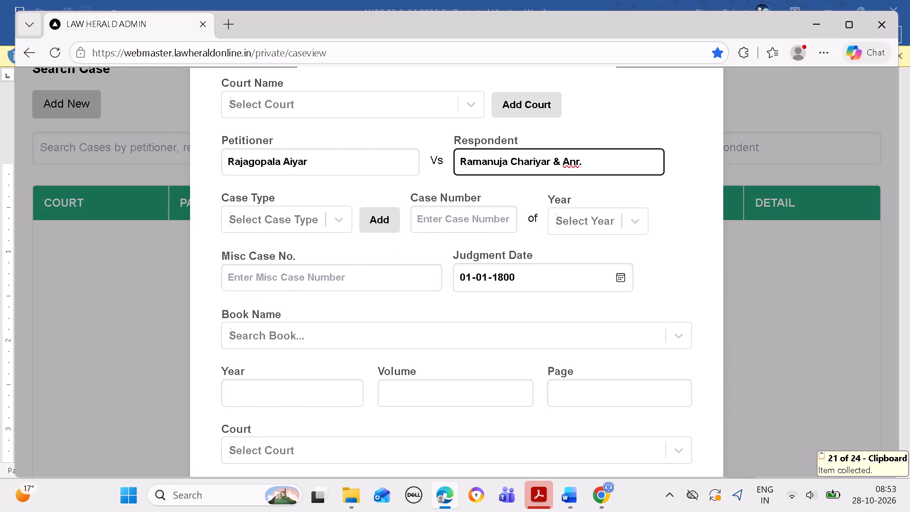
# Copy entry 21's citation year 1924 and page 431 from Word into the new case's citation fields.
pyautogui.click(575, 498)
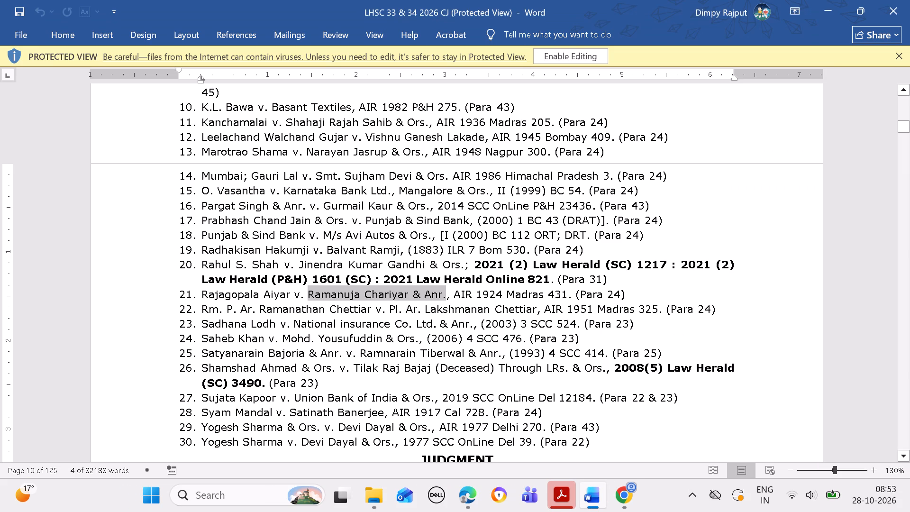
pyautogui.moveTo(478, 290); pyautogui.dragTo(500, 294)
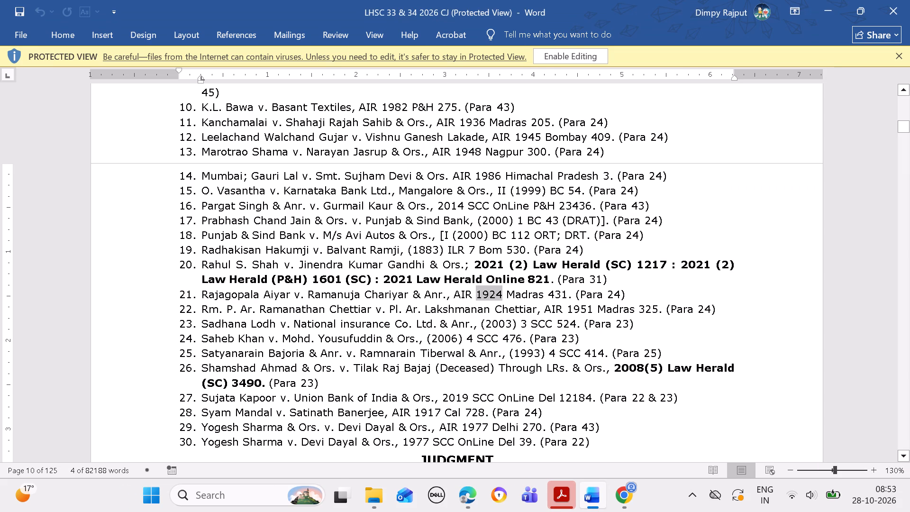
pyautogui.moveTo(500, 294); pyautogui.dragTo(502, 295)
pyautogui.hotkey('ctrl', 'c')
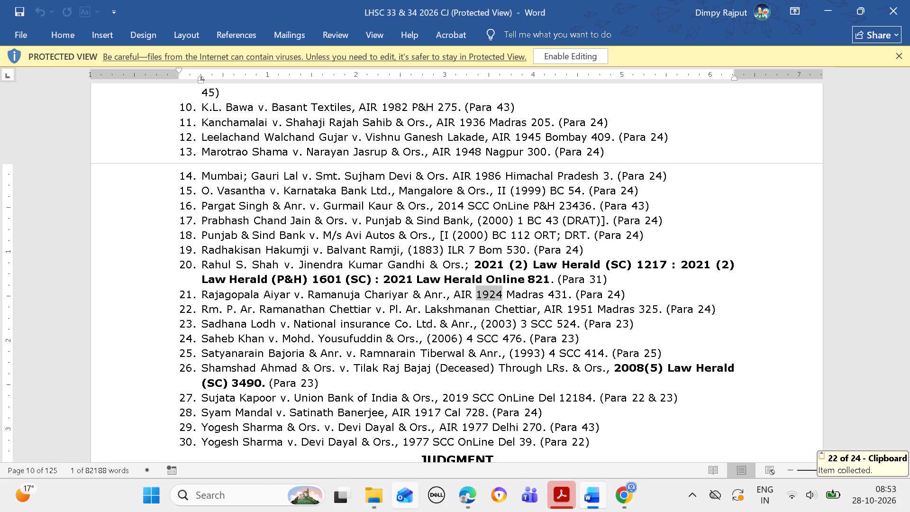
pyautogui.click(468, 497)
pyautogui.click(471, 490)
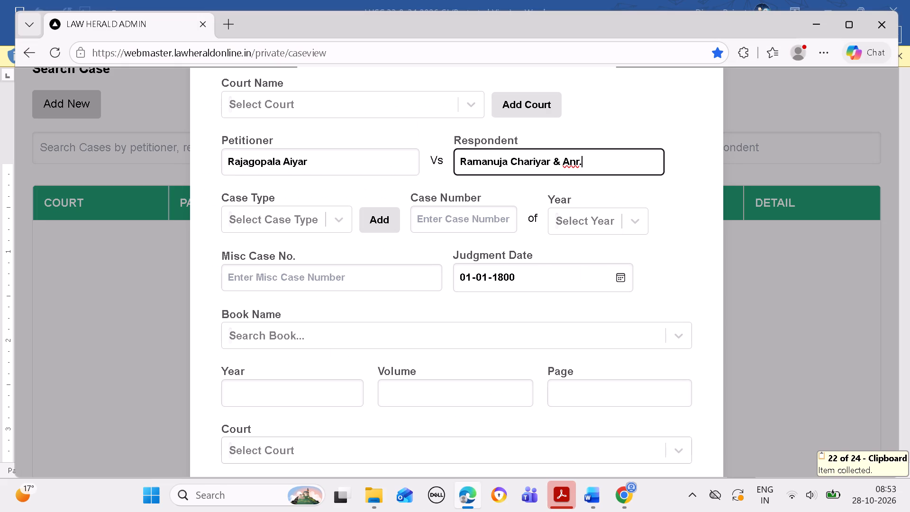
pyautogui.click(338, 401)
pyautogui.hotkey('ctrl', 'v')
pyautogui.click(588, 497)
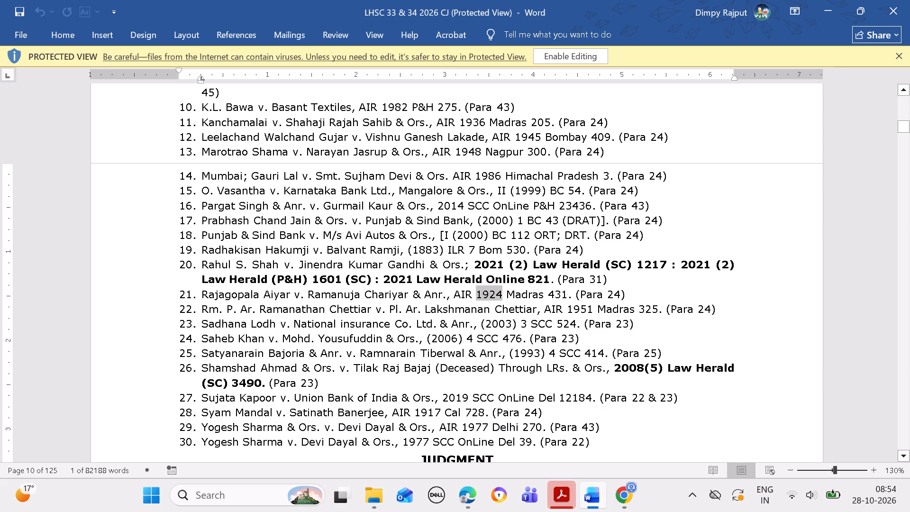
pyautogui.moveTo(550, 292); pyautogui.dragTo(568, 291)
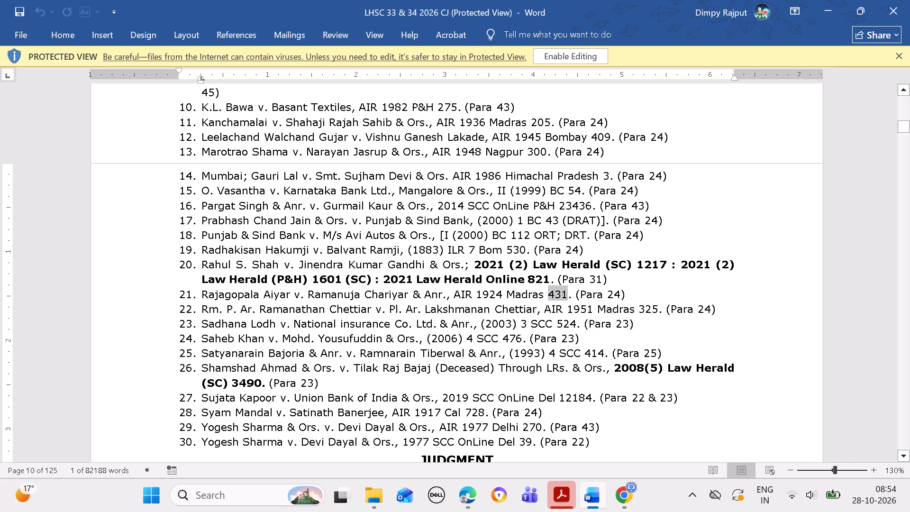
pyautogui.hotkey('ctrl', 'c')
pyautogui.click(474, 496)
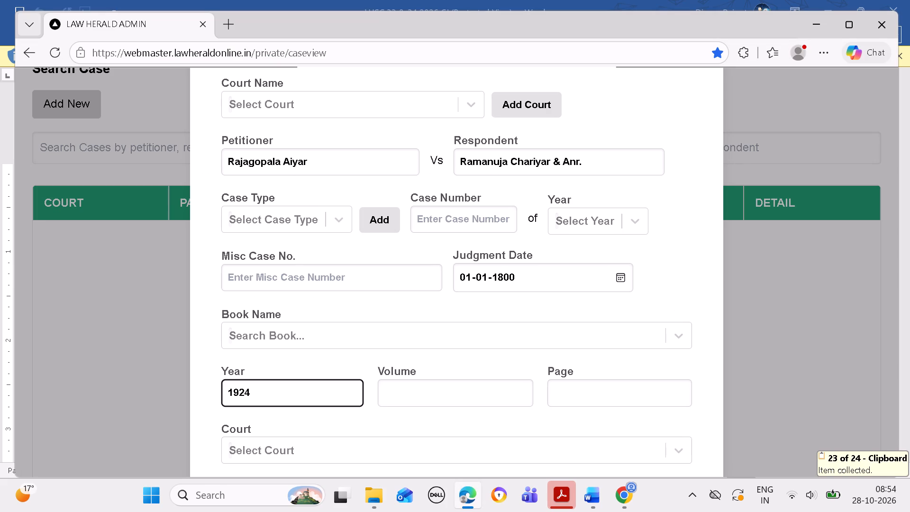
pyautogui.click(593, 402)
pyautogui.hotkey('ctrl', 'v')
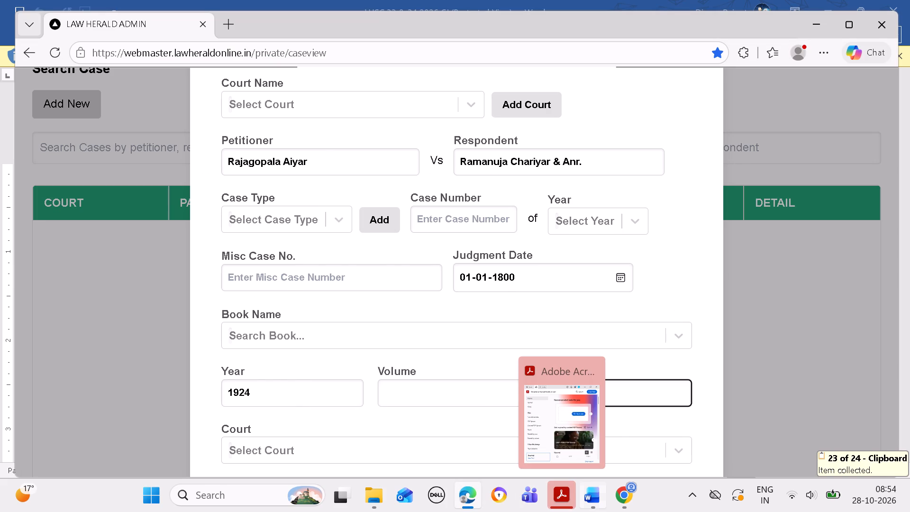
# Copy "AIR" from entry 21, search the book names for "AIR MAD", and choose AIR Madras for the new case.
pyautogui.click(595, 495)
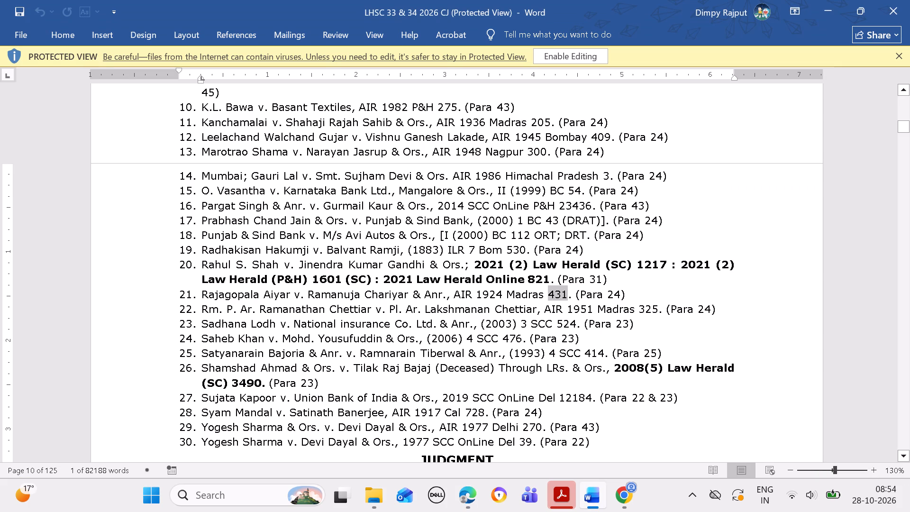
pyautogui.moveTo(454, 293); pyautogui.dragTo(459, 290)
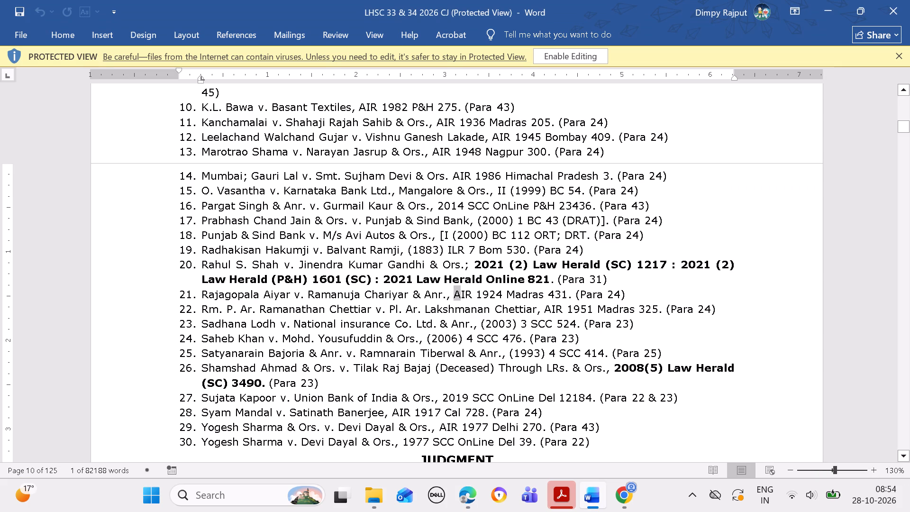
pyautogui.moveTo(459, 290); pyautogui.dragTo(476, 271)
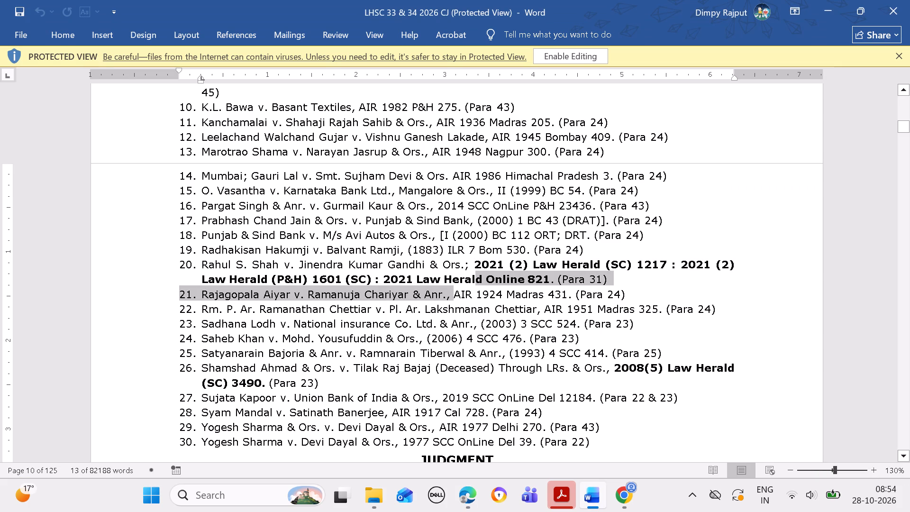
pyautogui.click(497, 317)
pyautogui.moveTo(455, 293); pyautogui.dragTo(457, 293)
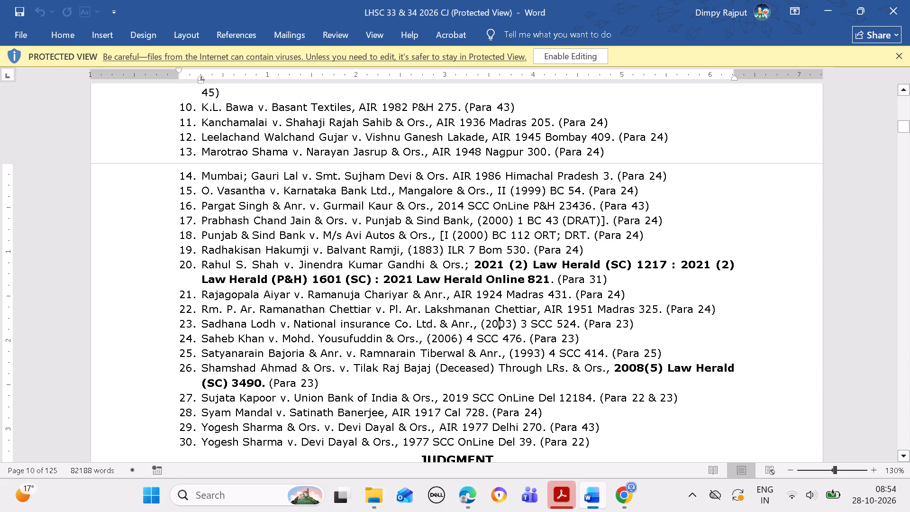
pyautogui.moveTo(457, 293); pyautogui.dragTo(473, 295)
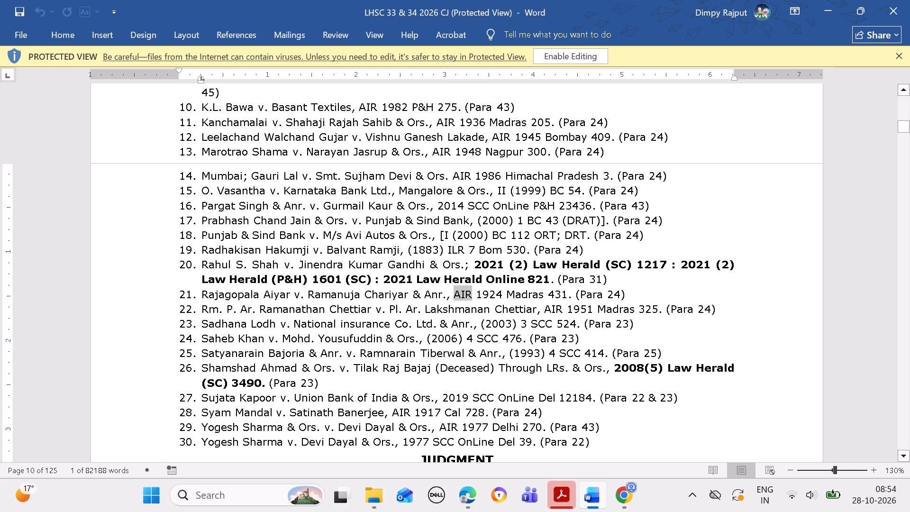
pyautogui.hotkey('ctrl', 'c')
pyautogui.click(474, 493)
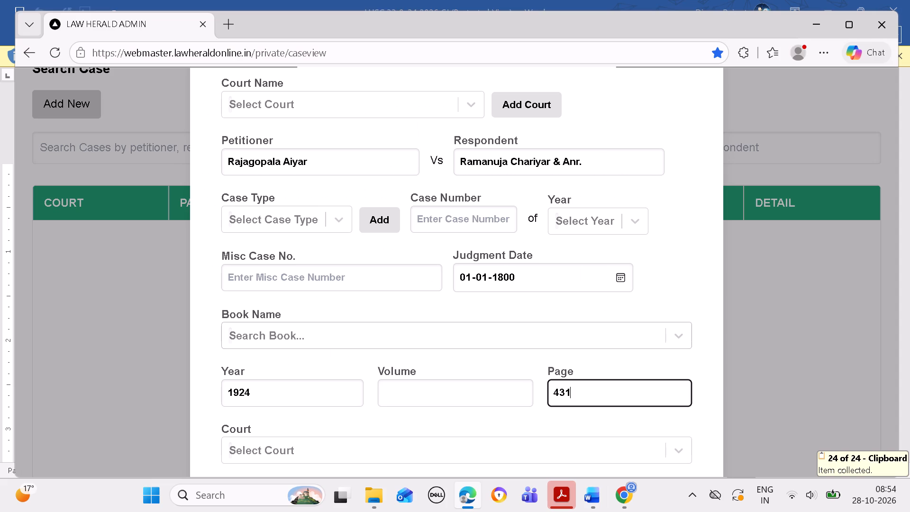
pyautogui.click(414, 337)
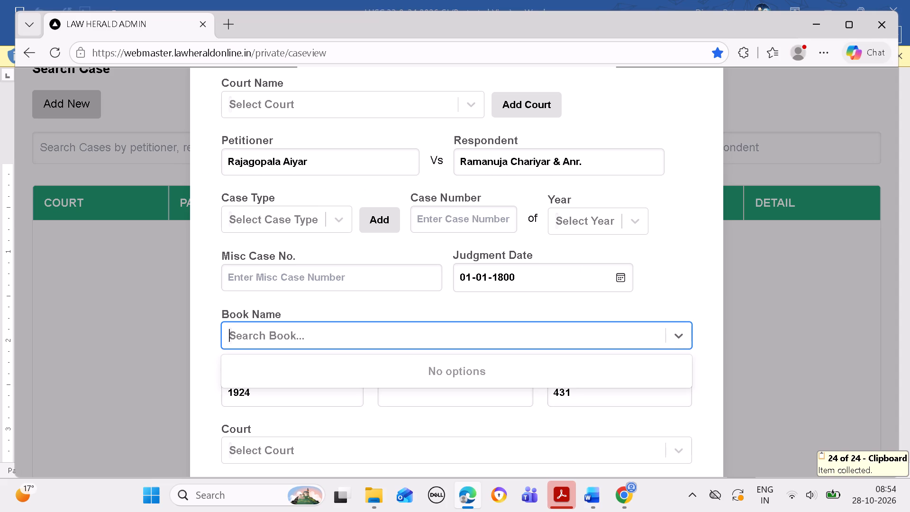
pyautogui.hotkey('ctrl', 'v')
pyautogui.press('space')
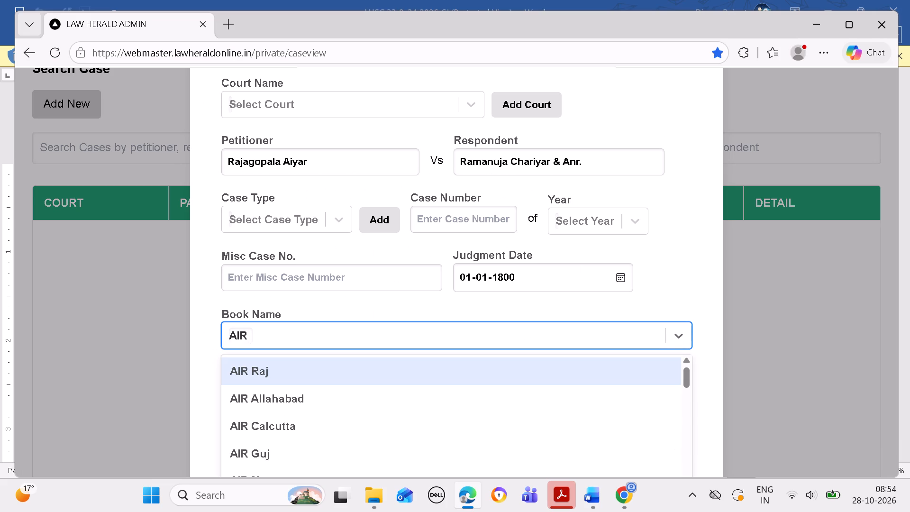
pyautogui.write('MAD')
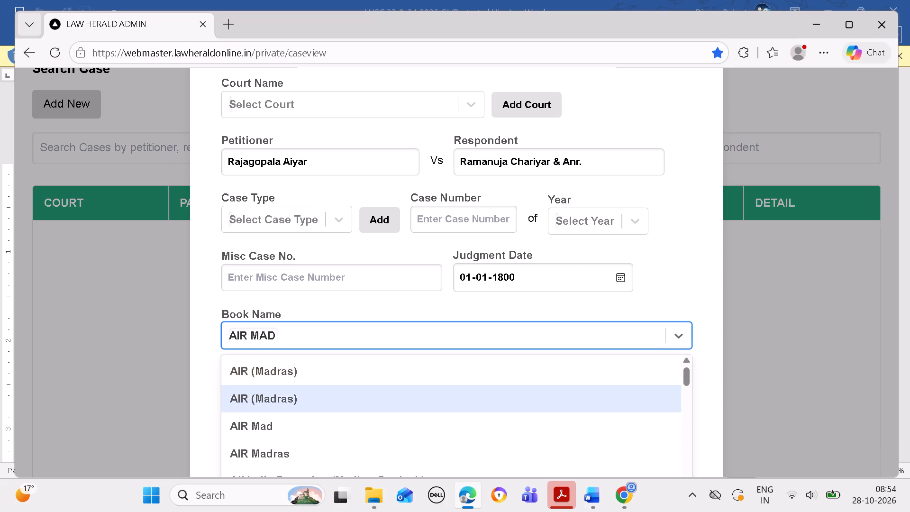
pyautogui.click(356, 450)
# Complete entry 21's new case with volume "-" and the blank "( )" citation court, and save it to attach it.
pyautogui.click(598, 499)
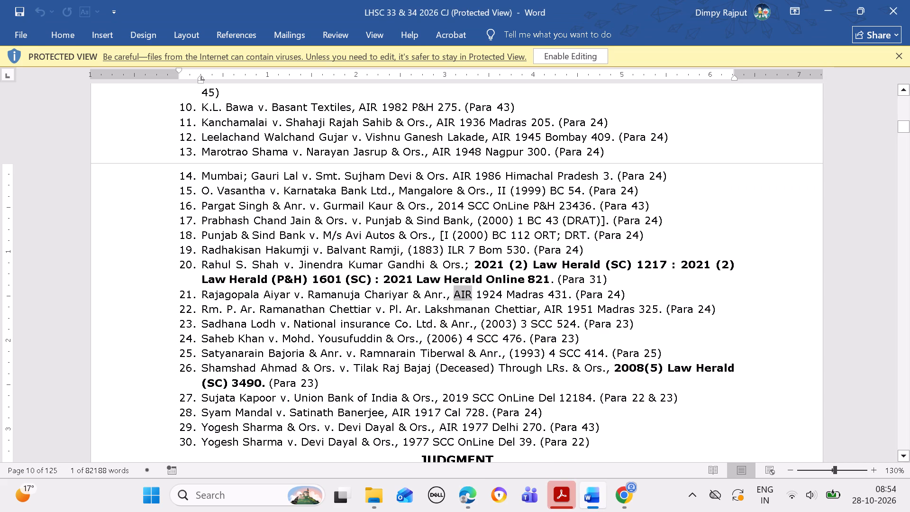
pyautogui.click(471, 498)
pyautogui.click(474, 493)
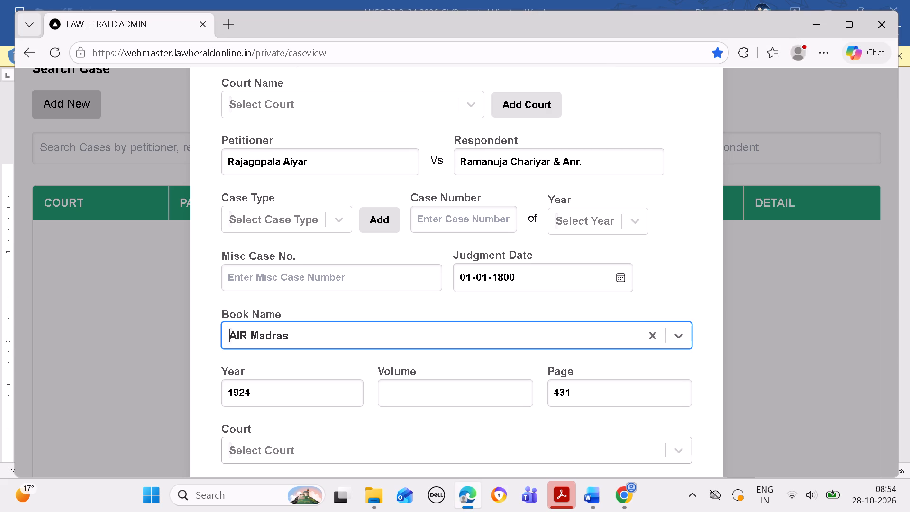
pyautogui.click(449, 399)
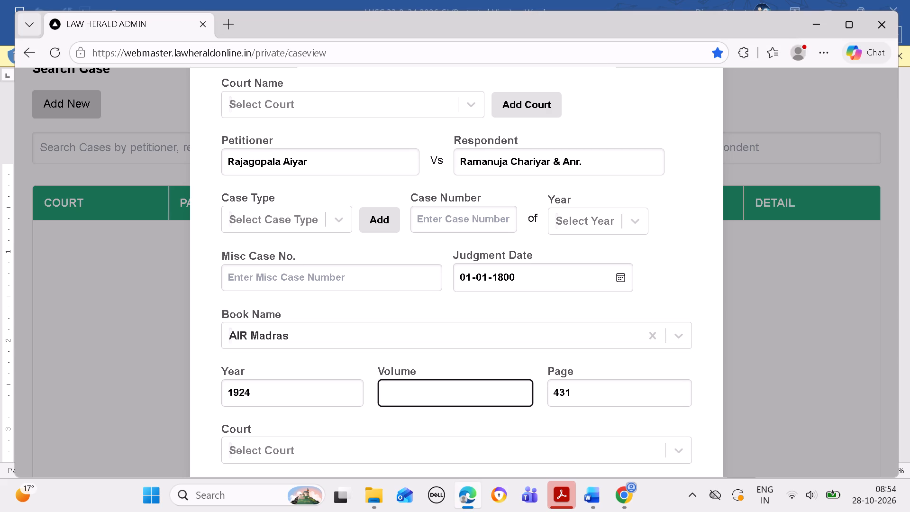
pyautogui.press('-')
pyautogui.click(491, 445)
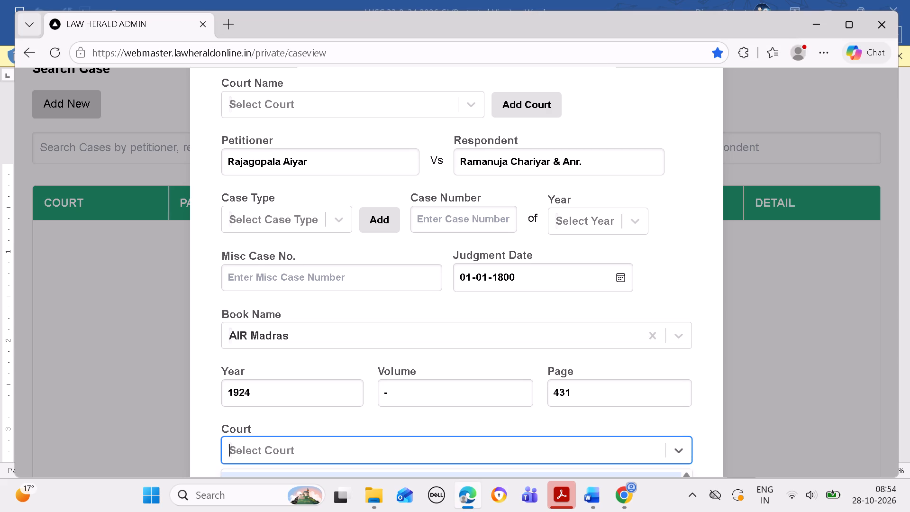
pyautogui.click(482, 472)
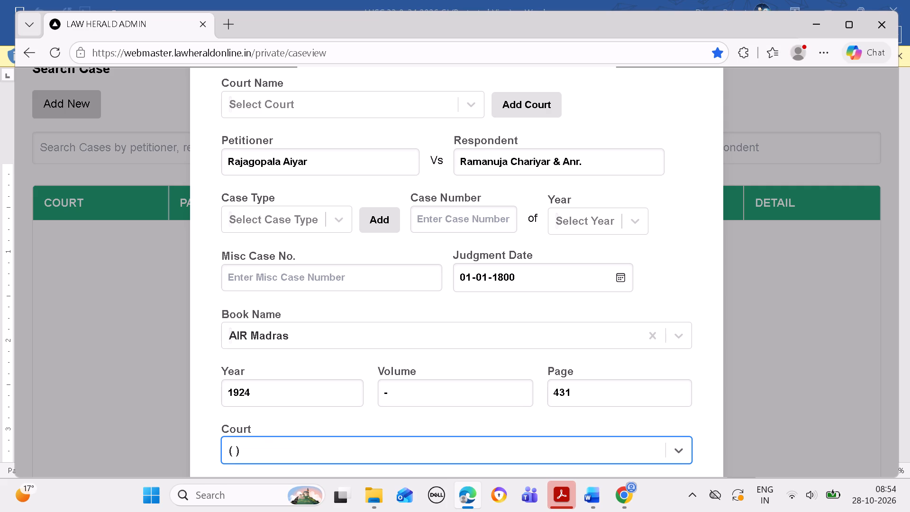
pyautogui.press('Return')
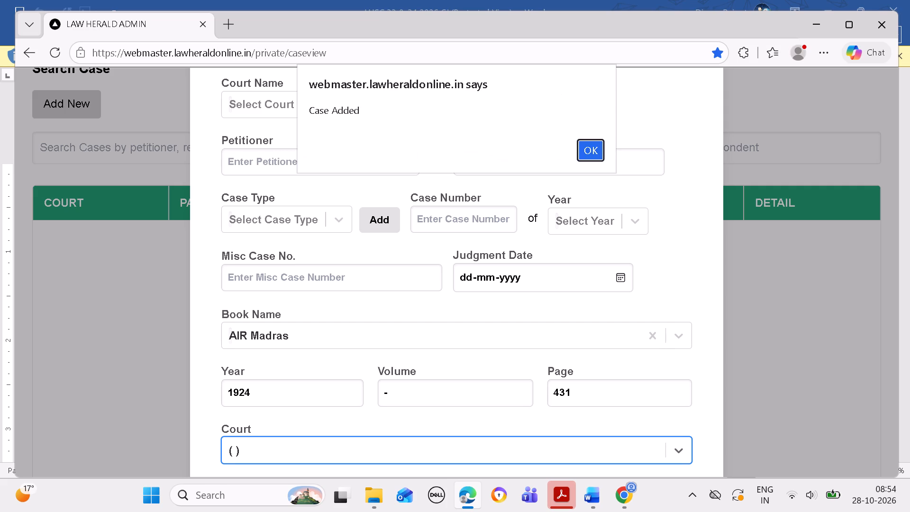
pyautogui.click(592, 143)
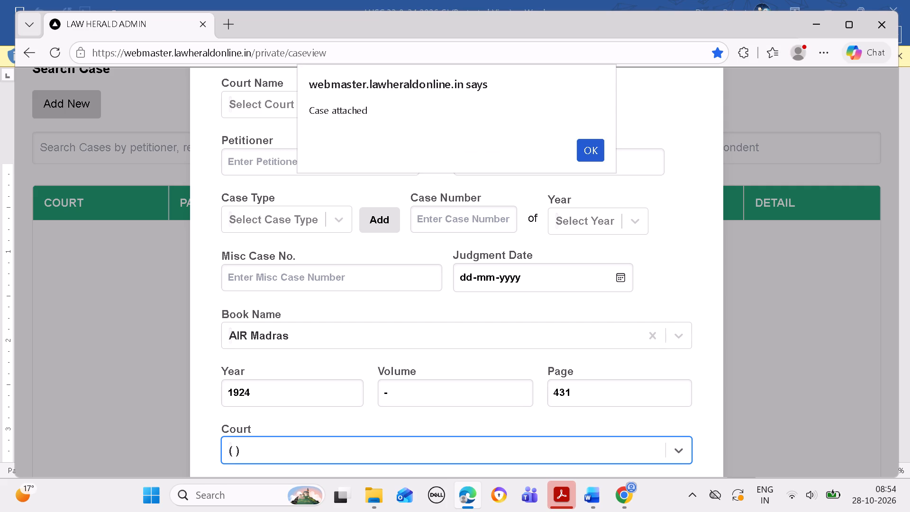
pyautogui.click(599, 152)
pyautogui.scroll(-4, 589, 281)
pyautogui.scroll(-5, 565, 338)
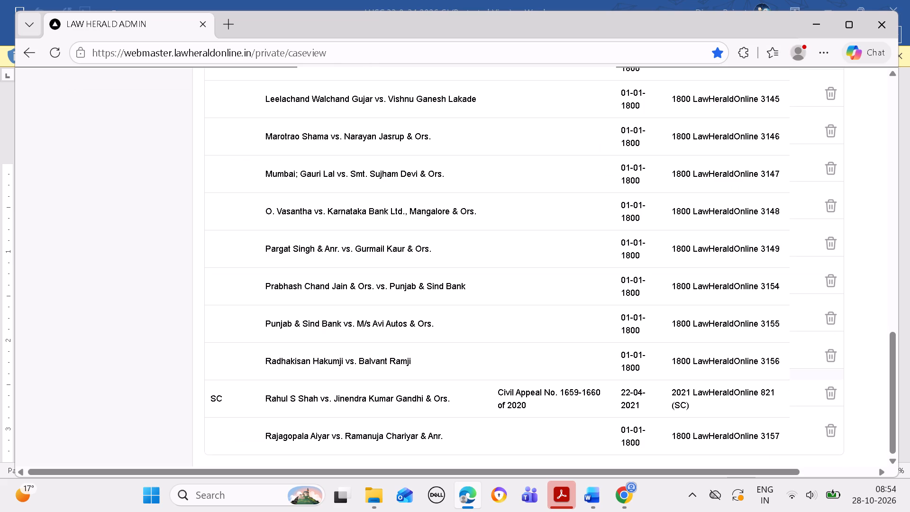
# Copy entry 22's petitioner from the Word list into a new case in Edge, removing the leading spaces.
pyautogui.click(593, 496)
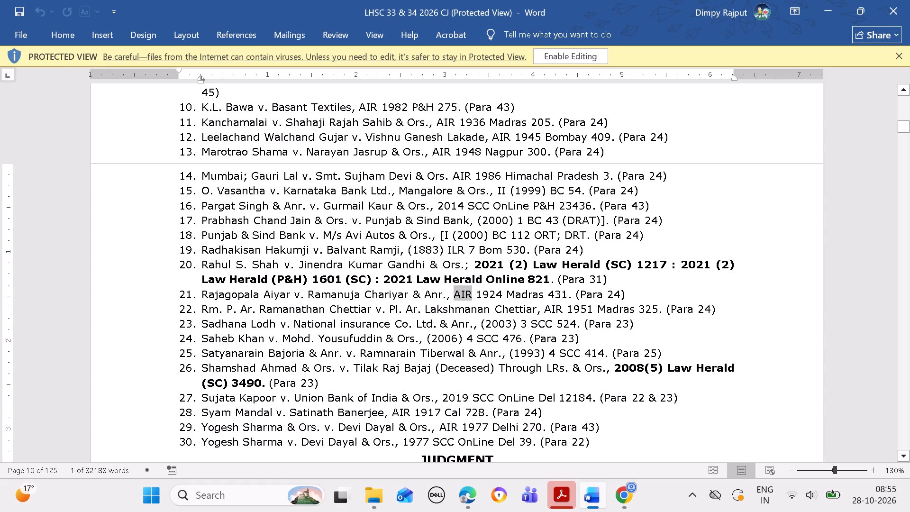
pyautogui.moveTo(199, 306); pyautogui.dragTo(346, 305)
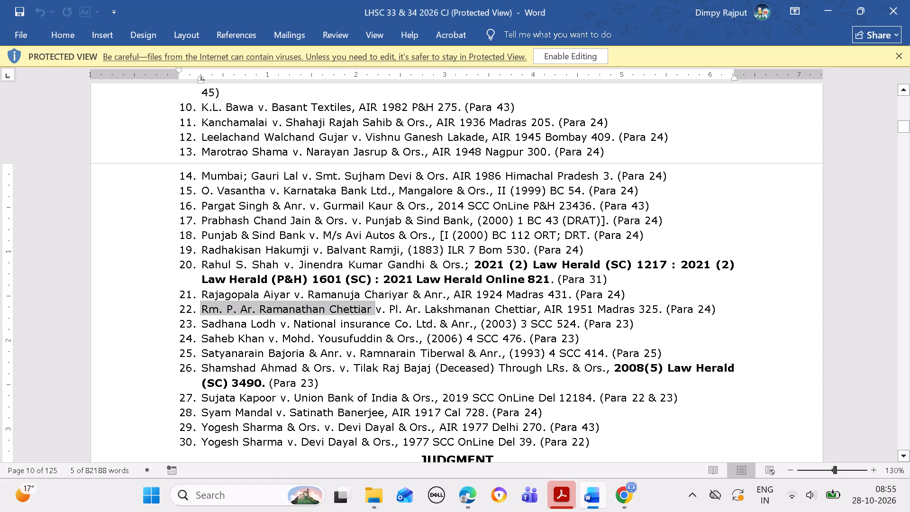
pyautogui.hotkey('ctrl', 'c')
pyautogui.click(475, 498)
pyautogui.scroll(1, 367, 366)
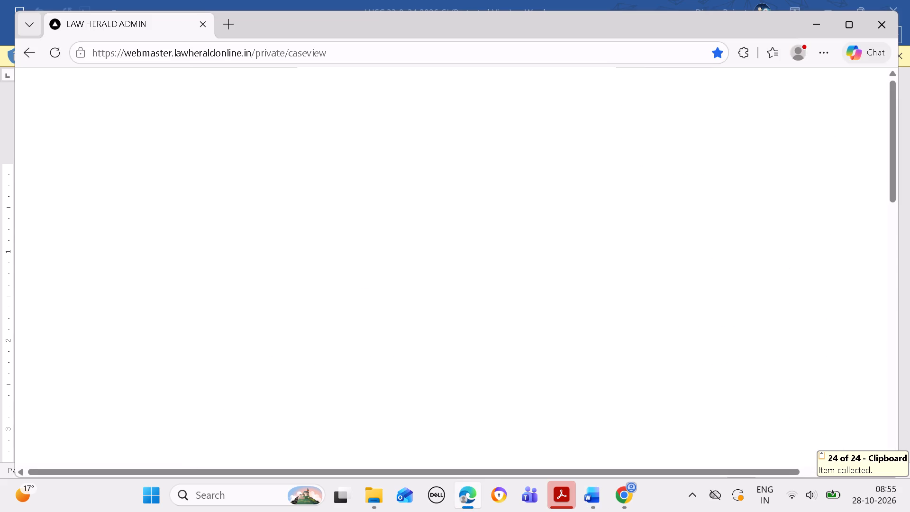
pyautogui.scroll(2, 367, 366)
pyautogui.click(274, 420)
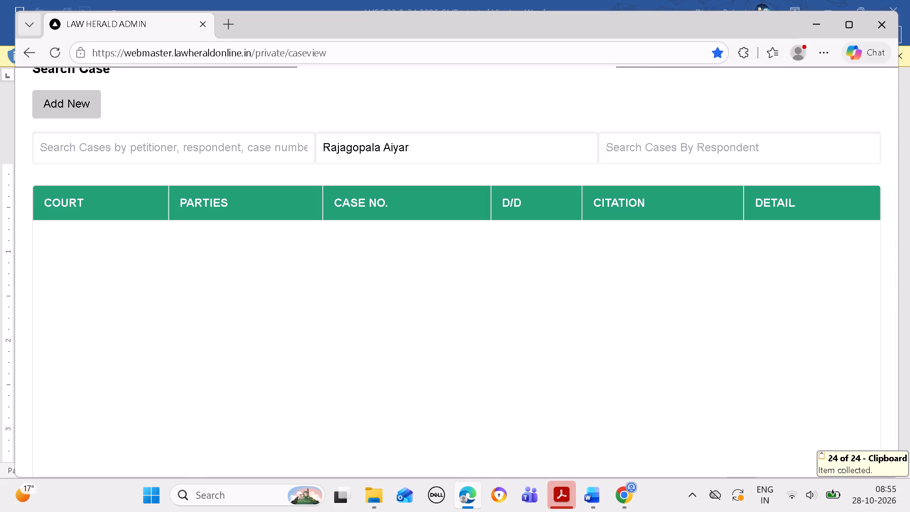
pyautogui.click(85, 102)
pyautogui.click(301, 163)
pyautogui.hotkey('ctrl', 'v')
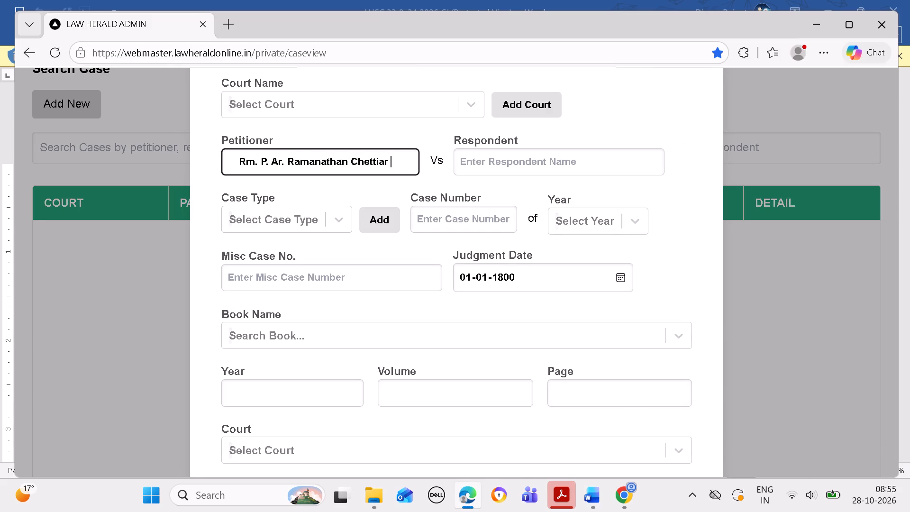
pyautogui.click(238, 169)
pyautogui.press('BackSpace')
pyautogui.press('BackSpace')
# Copy entry 22's respondent from the Word list into the new case's respondent field.
pyautogui.click(589, 493)
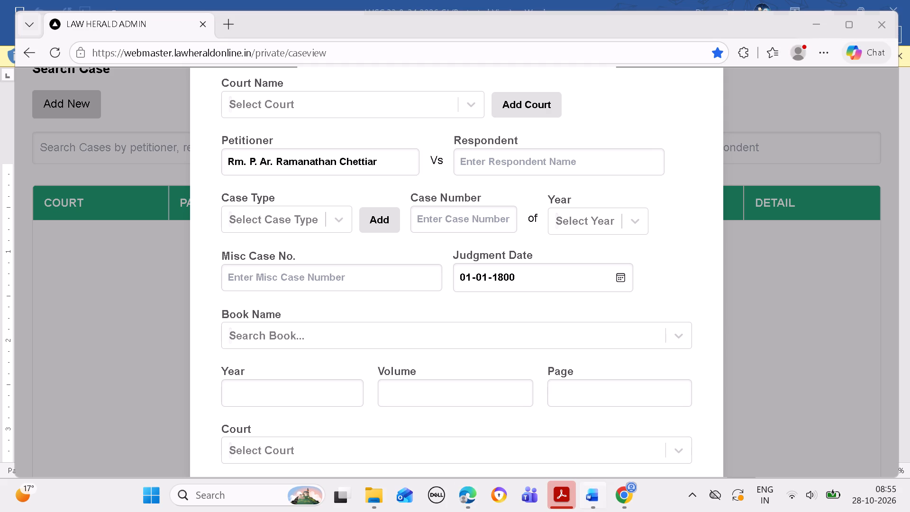
pyautogui.click(591, 501)
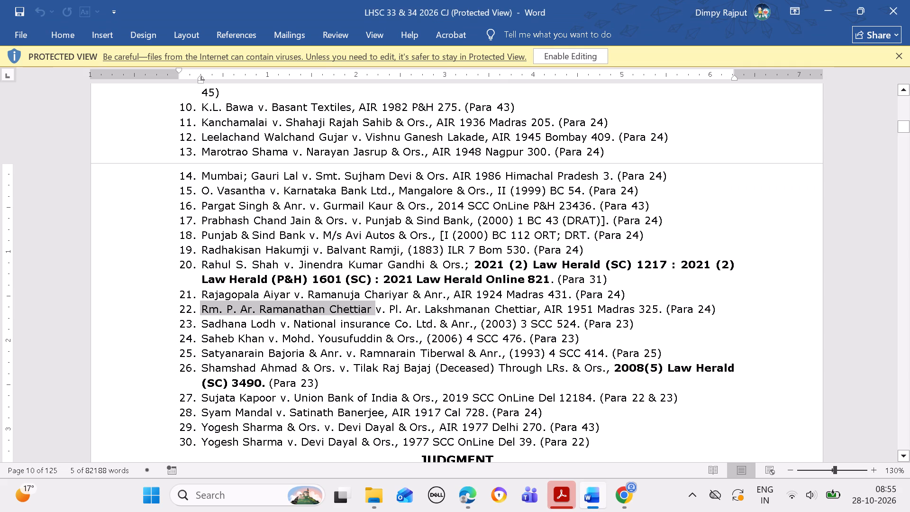
pyautogui.moveTo(391, 306); pyautogui.dragTo(503, 308)
pyautogui.hotkey('ctrl', 'c')
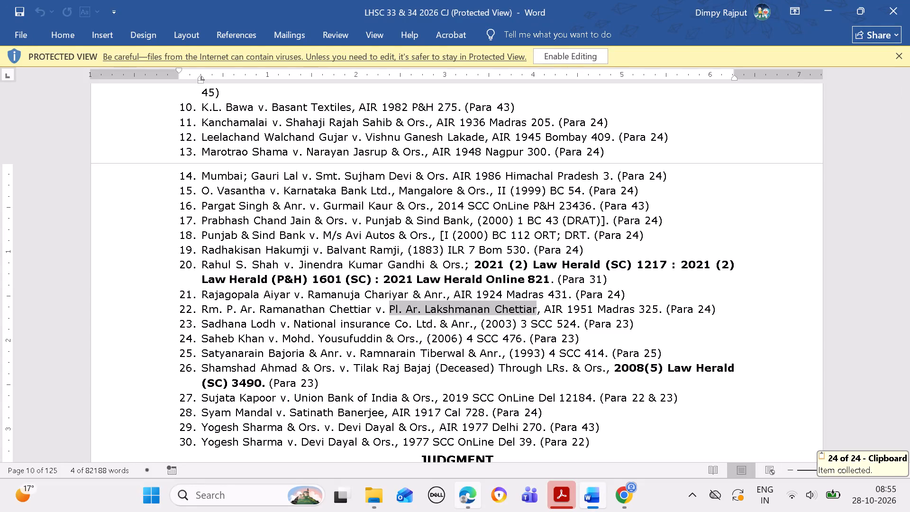
pyautogui.click(473, 493)
pyautogui.click(511, 158)
pyautogui.hotkey('ctrl', 'v')
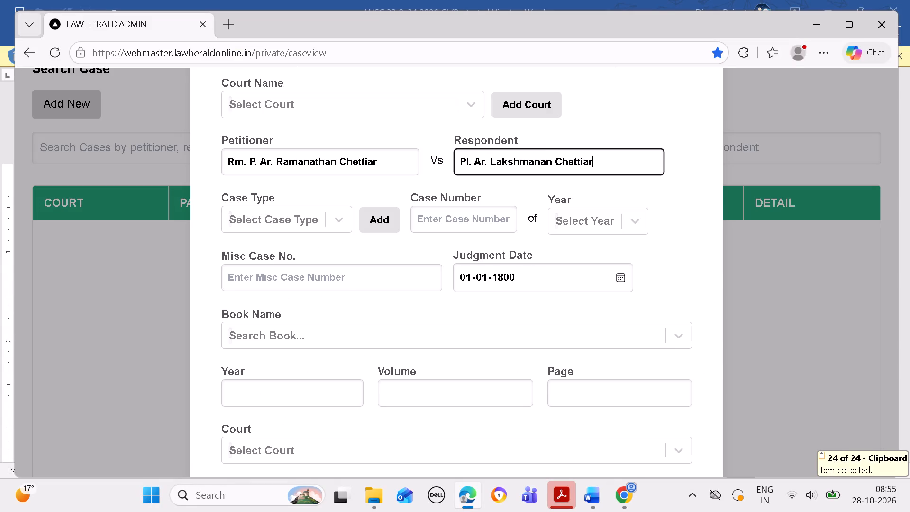
# Copy entry 22's citation year 1951 from the Word list into the new case's citation year.
pyautogui.click(597, 493)
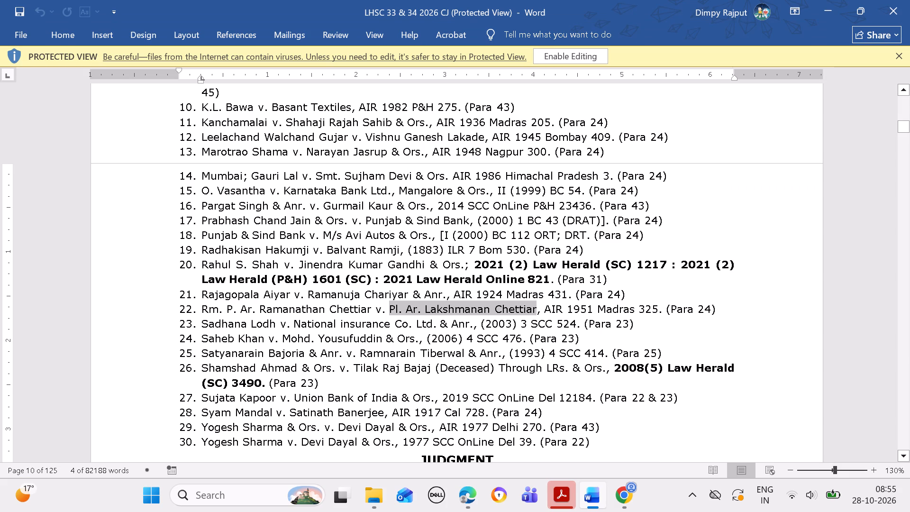
pyautogui.moveTo(571, 304); pyautogui.dragTo(587, 304)
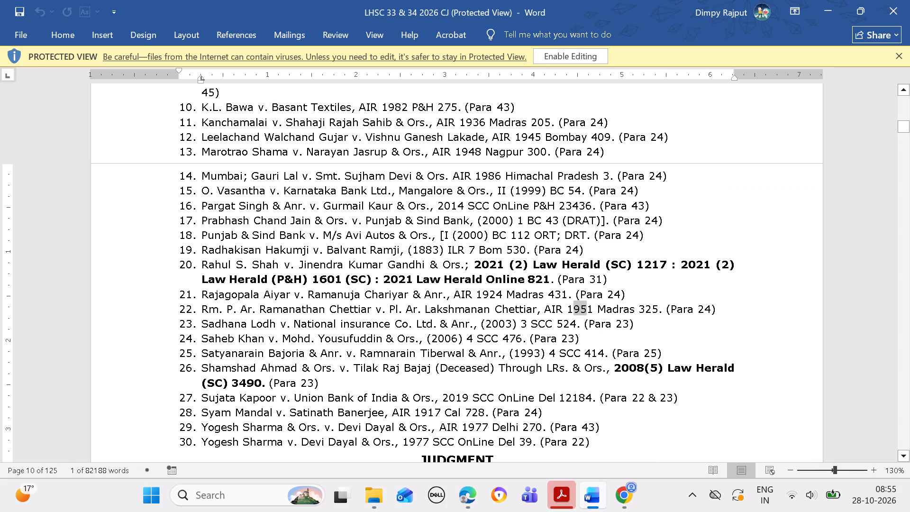
pyautogui.moveTo(568, 311); pyautogui.dragTo(589, 311)
pyautogui.moveTo(589, 311); pyautogui.dragTo(592, 314)
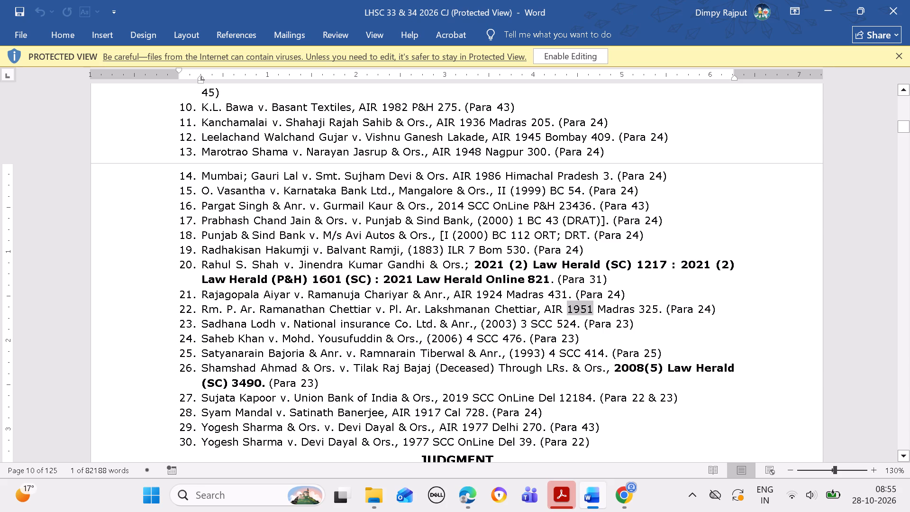
pyautogui.hotkey('ctrl', 'c')
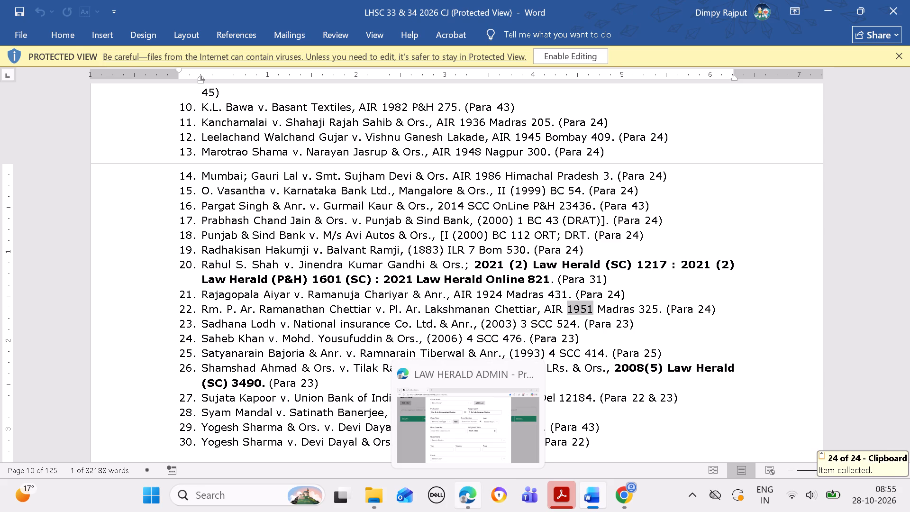
pyautogui.click(470, 494)
pyautogui.click(334, 400)
pyautogui.hotkey('ctrl', 'v')
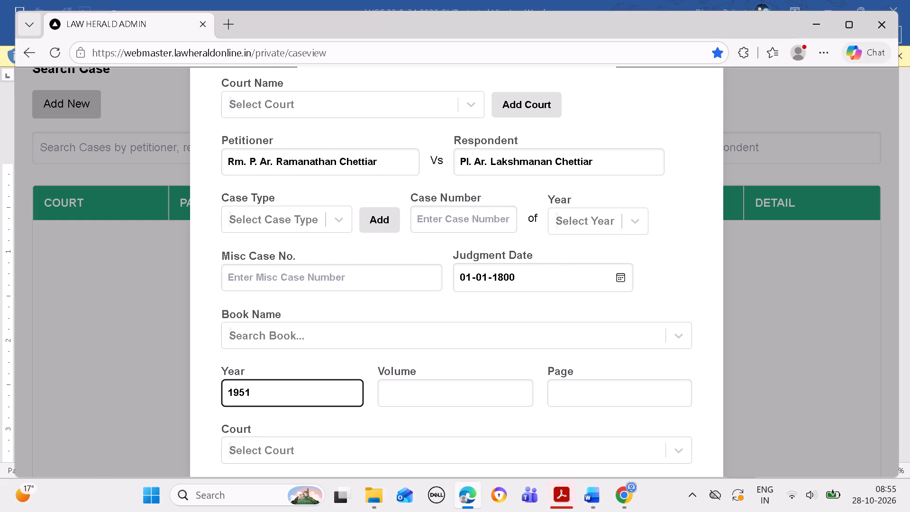
# Copy entry 22's page 325 from the Word list into the new case's citation and set the volume to "-".
pyautogui.click(589, 494)
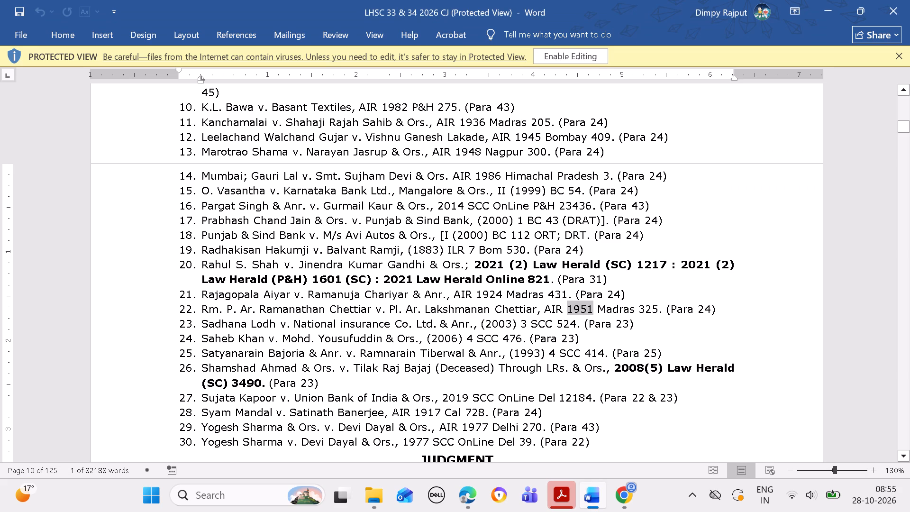
pyautogui.moveTo(642, 306); pyautogui.dragTo(658, 307)
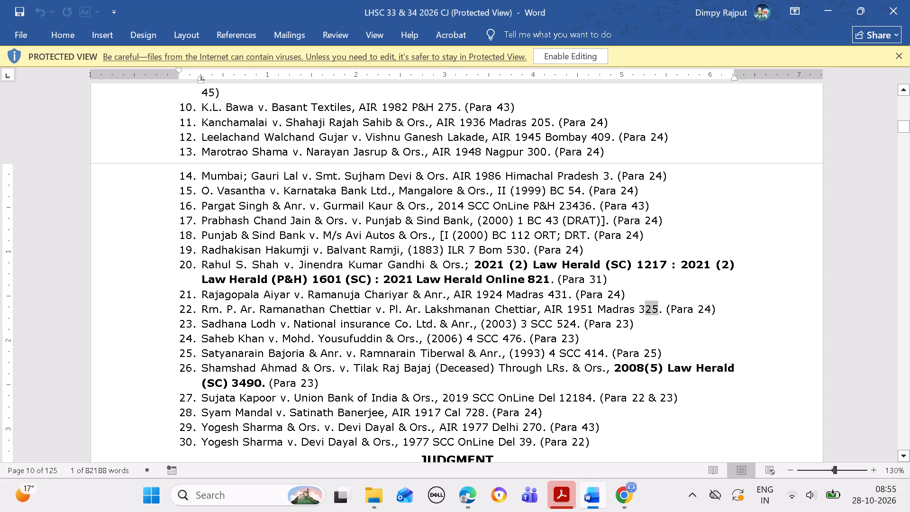
pyautogui.moveTo(638, 308); pyautogui.dragTo(657, 310)
pyautogui.hotkey('ctrl', 'c')
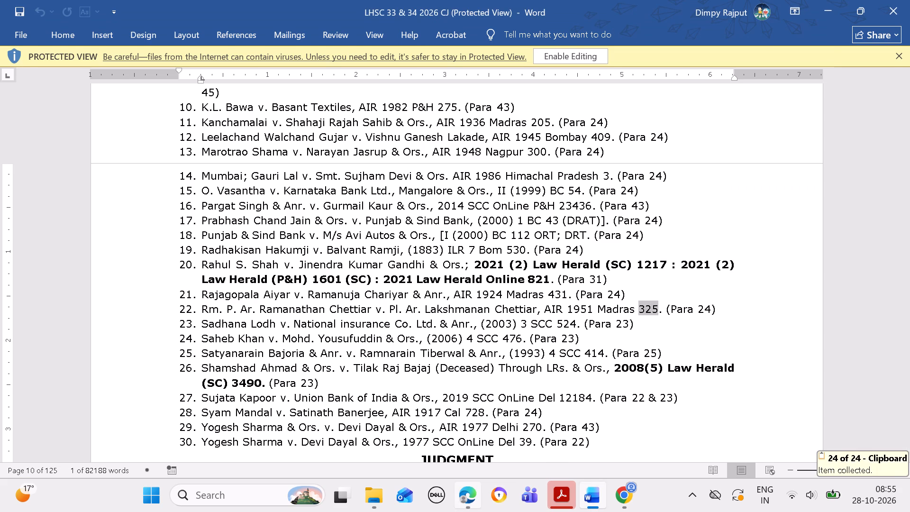
pyautogui.click(473, 499)
pyautogui.click(587, 389)
pyautogui.hotkey('ctrl', 'v')
pyautogui.click(516, 384)
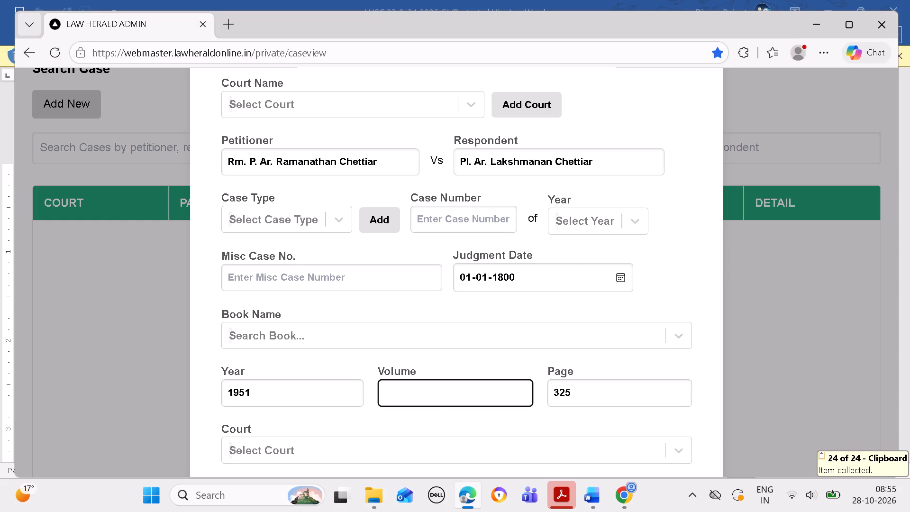
pyautogui.press('-')
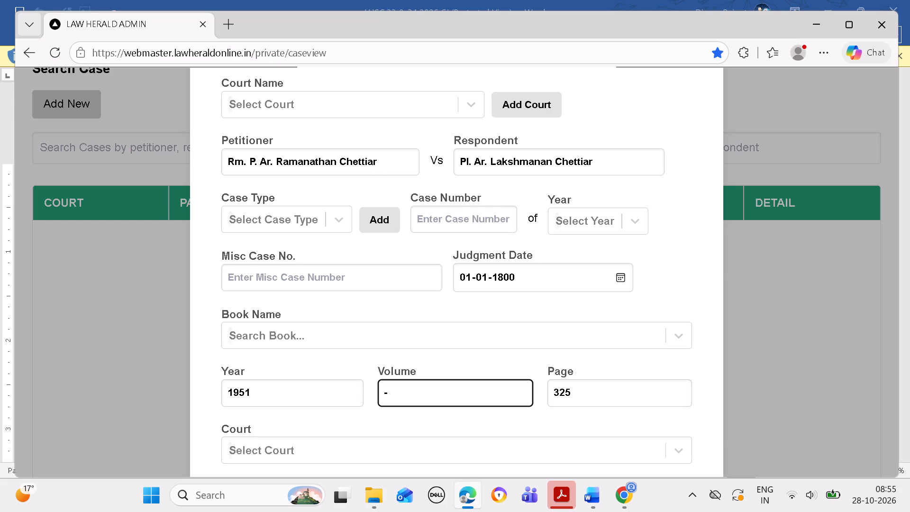
# Search the book names for "AIR MAD", choose AIR Madras, and set the citation court to the blank "( )" option.
pyautogui.click(404, 333)
pyautogui.write('AIR')
pyautogui.press('space')
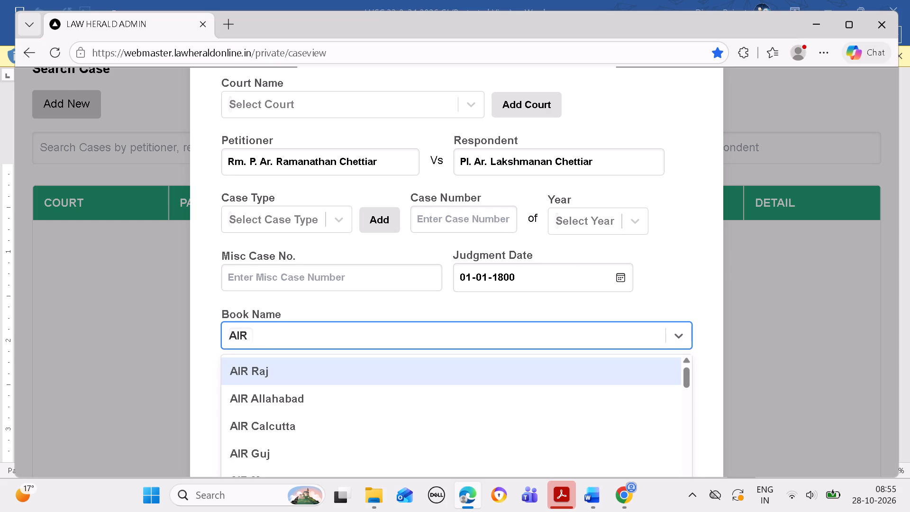
pyautogui.press('m')
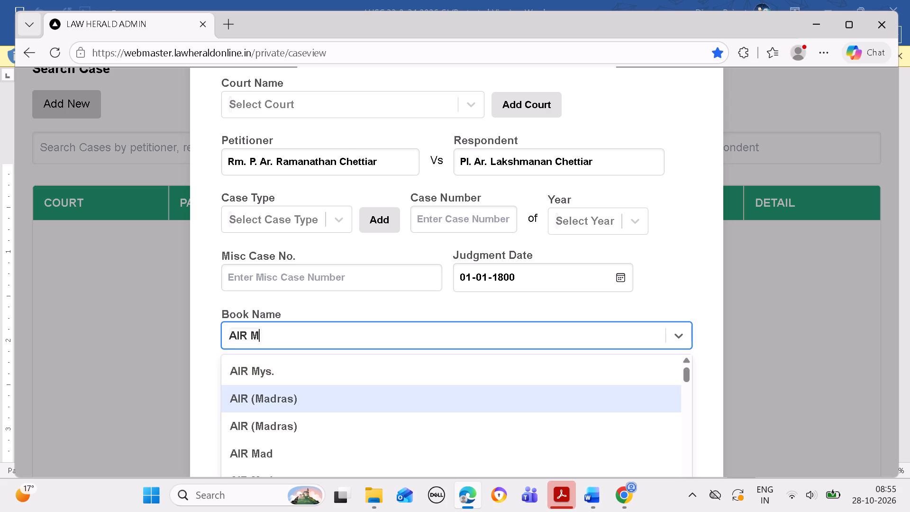
pyautogui.write('AD')
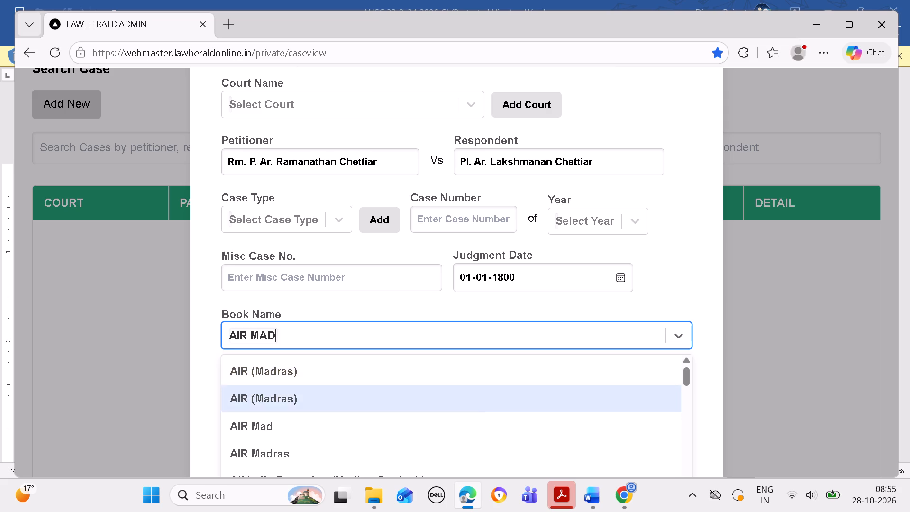
pyautogui.click(337, 448)
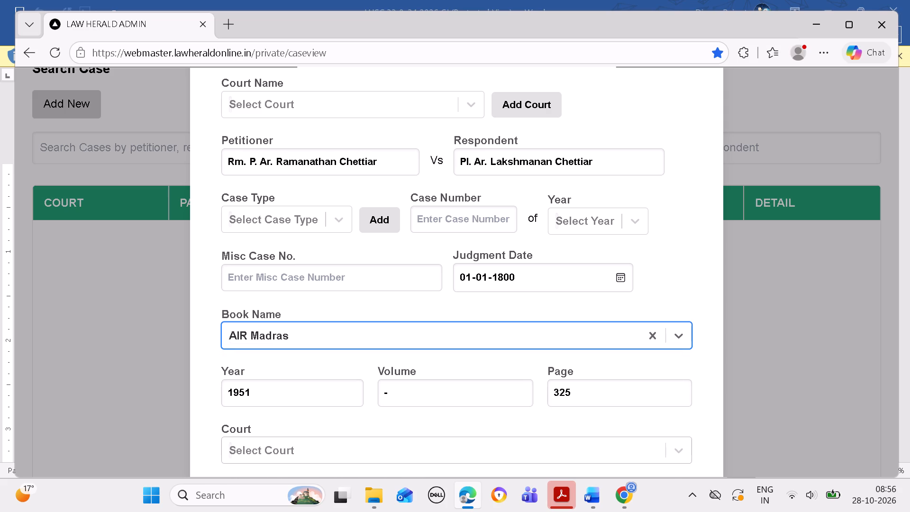
pyautogui.click(459, 440)
pyautogui.click(396, 473)
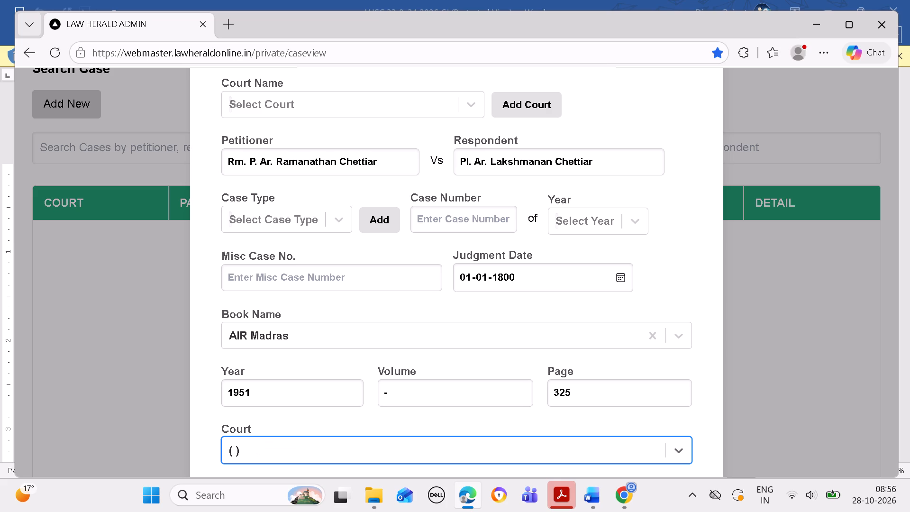
# Submit entry 22's new case and dismiss the messages to return to the appeal's cited cases.
pyautogui.press('Return')
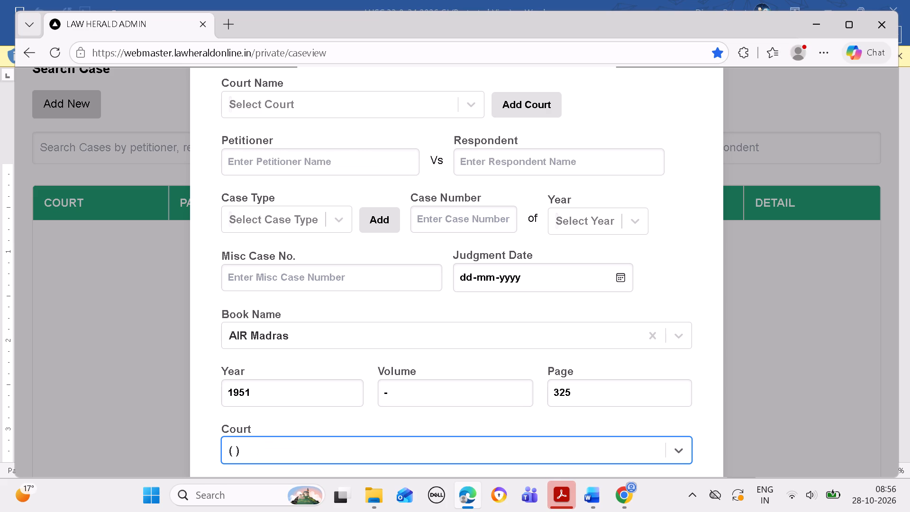
pyautogui.click(584, 137)
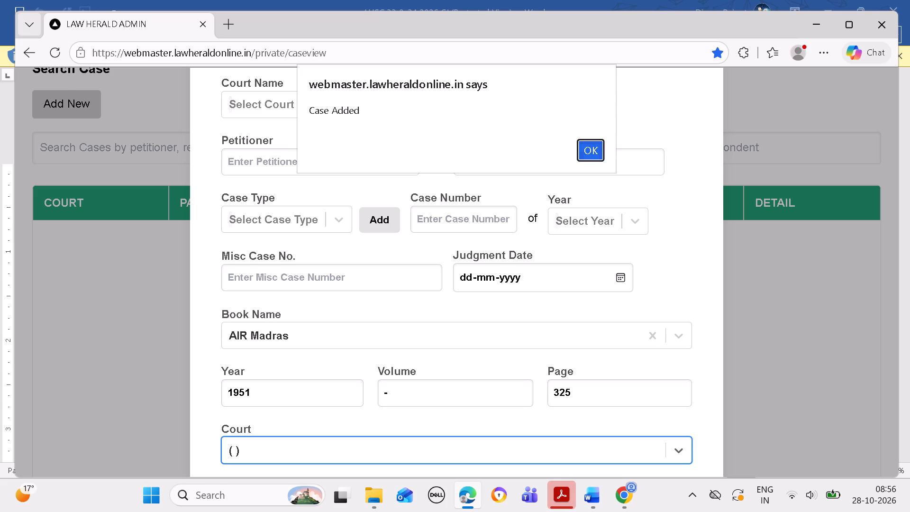
pyautogui.click(584, 145)
pyautogui.click(592, 153)
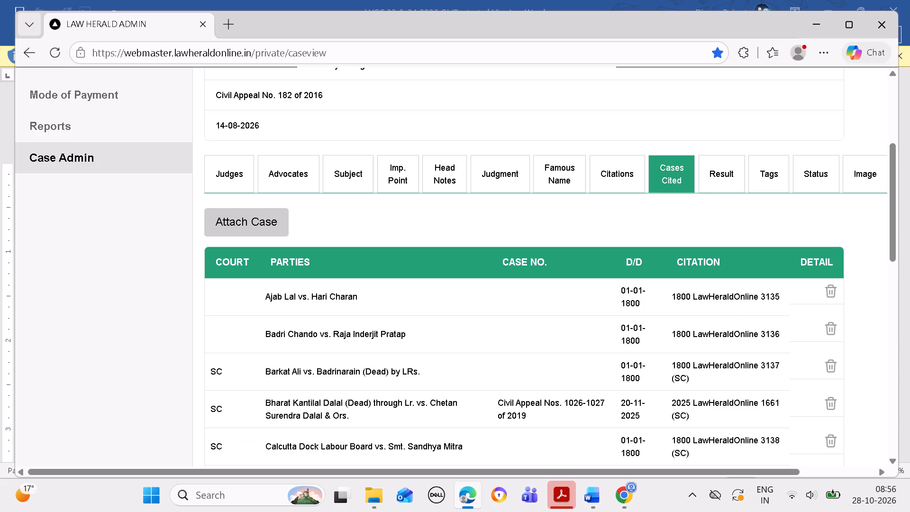
# Search the cases available to attach by entry 23's petitioner, copied from the Word list without surrounding spaces.
pyautogui.scroll(-10, 546, 340)
pyautogui.click(592, 492)
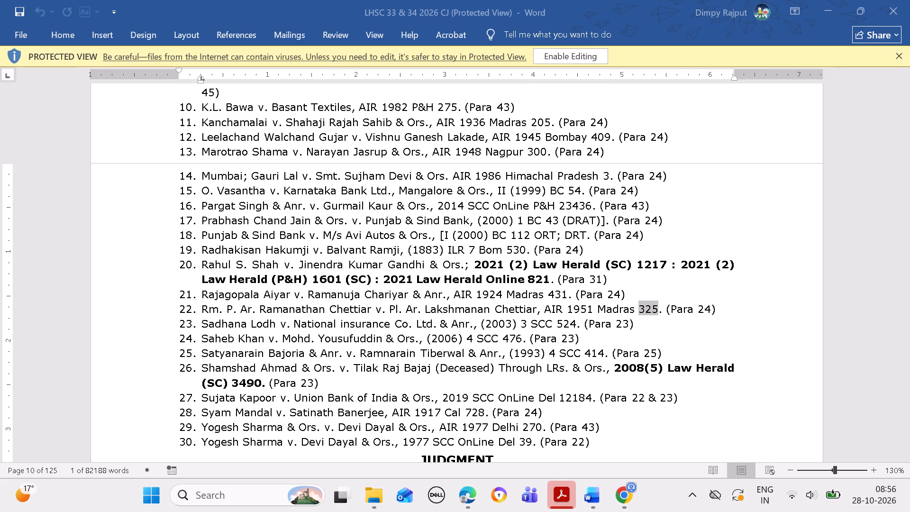
pyautogui.moveTo(200, 324); pyautogui.dragTo(207, 322)
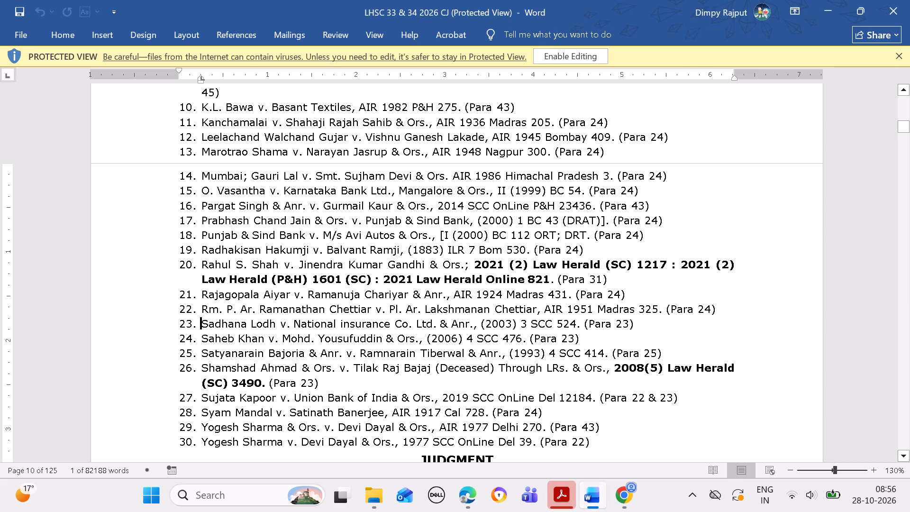
pyautogui.moveTo(207, 322); pyautogui.dragTo(264, 325)
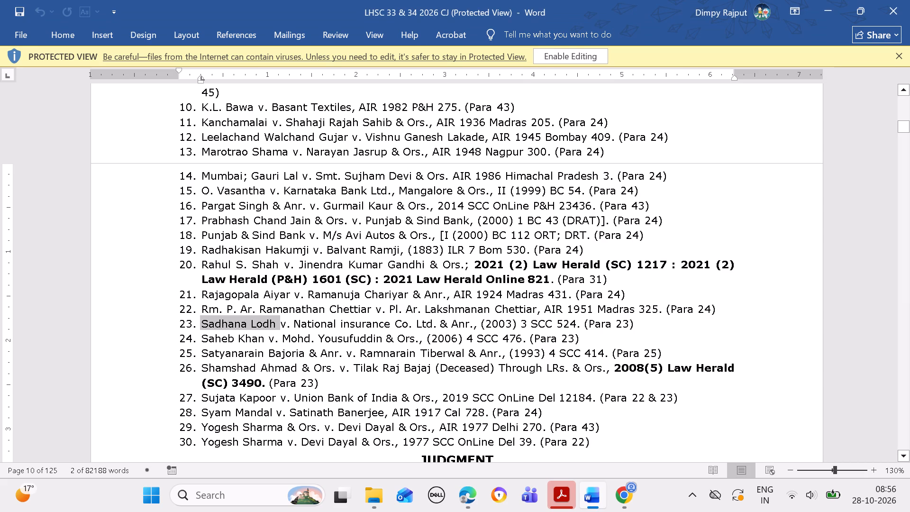
pyautogui.hotkey('ctrl', 'c')
pyautogui.hotkey('ctrl', 'c')
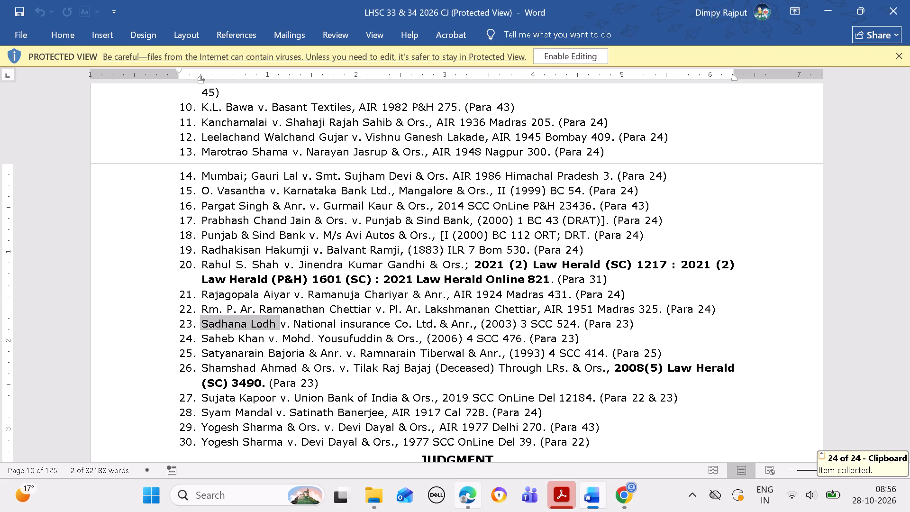
pyautogui.click(464, 496)
pyautogui.scroll(2, 380, 410)
pyautogui.click(298, 427)
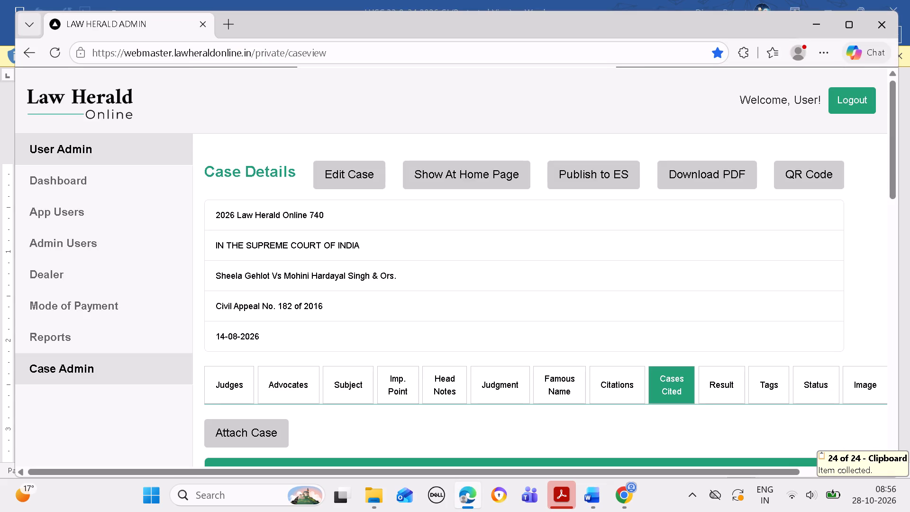
pyautogui.click(273, 435)
pyautogui.moveTo(419, 148); pyautogui.dragTo(319, 159)
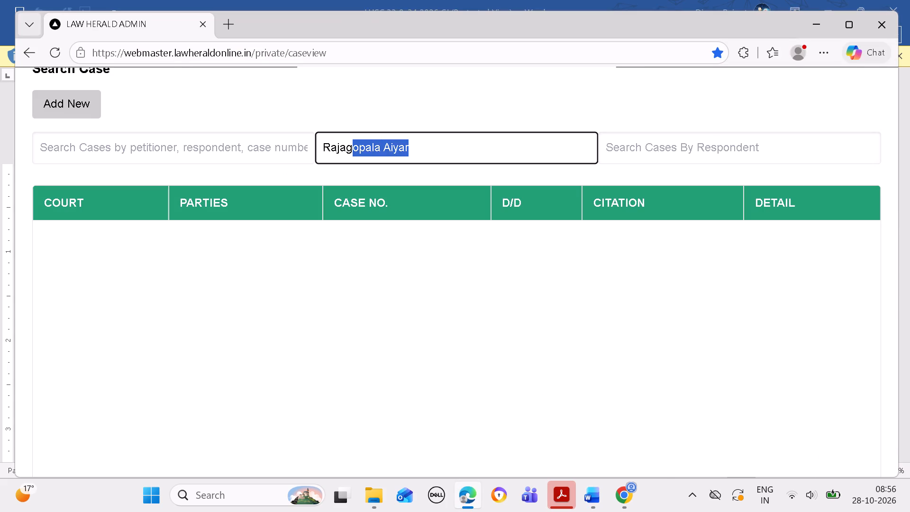
pyautogui.moveTo(319, 159); pyautogui.dragTo(315, 160)
pyautogui.press('BackSpace')
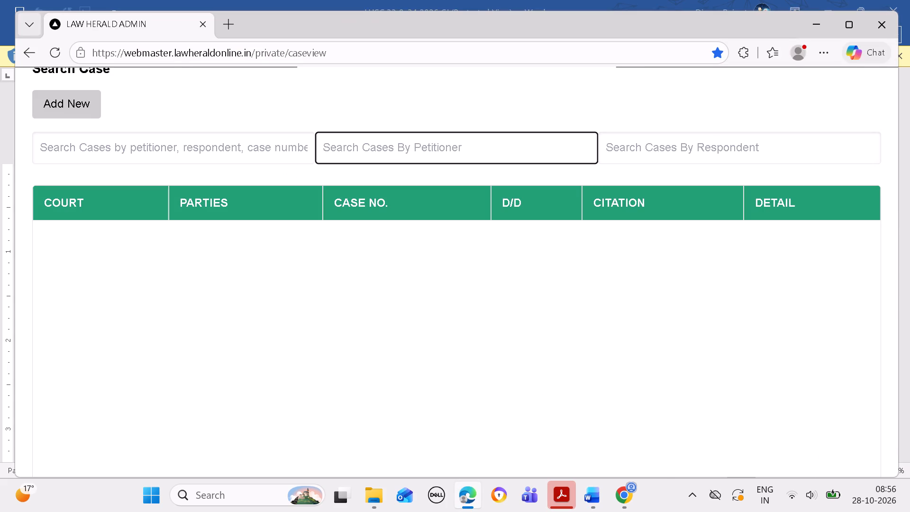
pyautogui.hotkey('ctrl', 'v')
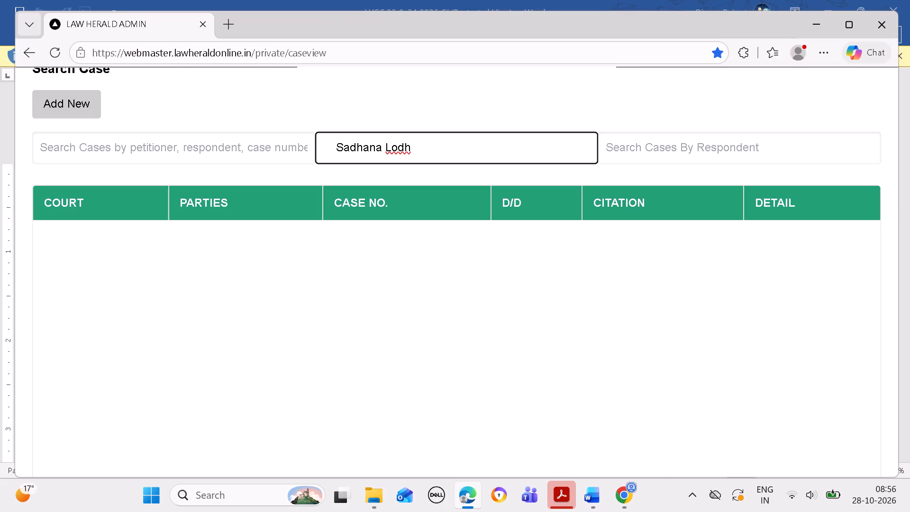
pyautogui.click(333, 151)
pyautogui.press('BackSpace')
pyautogui.press('BackSpace')
pyautogui.press('BackSpace')
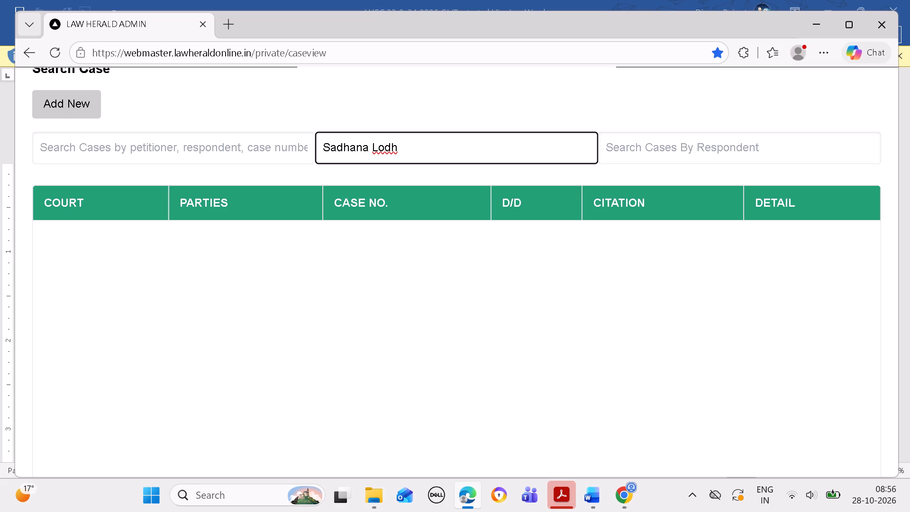
pyautogui.click(416, 156)
pyautogui.press('BackSpace')
# Start a new case and enter entry 23's petitioner without leading or trailing spaces.
pyautogui.click(94, 108)
pyautogui.click(292, 161)
pyautogui.hotkey('ctrl', 'v')
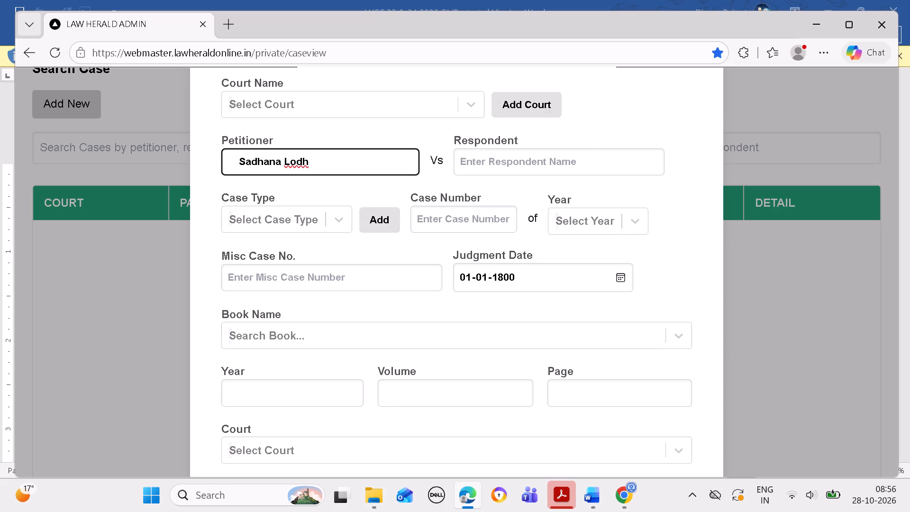
pyautogui.click(239, 162)
pyautogui.press('BackSpace')
pyautogui.press('BackSpace')
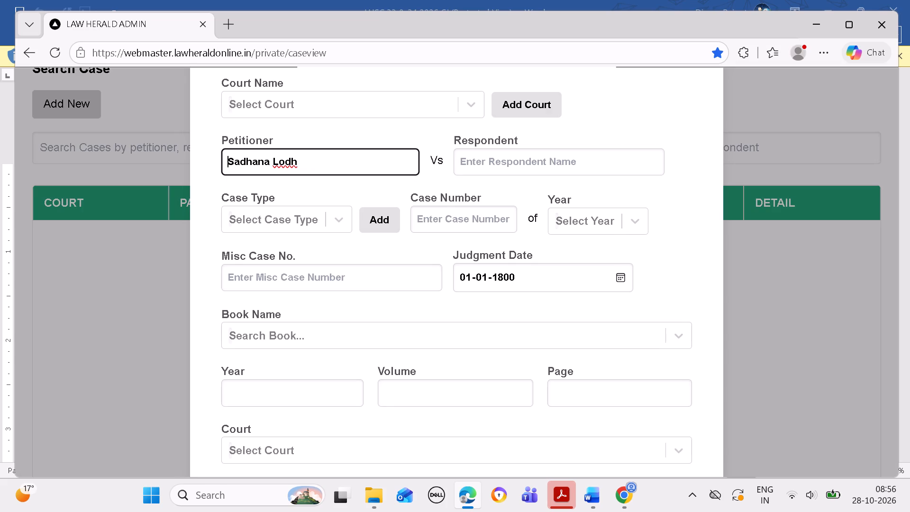
pyautogui.press('BackSpace')
pyautogui.press('BackSpace')
pyautogui.click(325, 164)
pyautogui.press('BackSpace')
# Copy entry 23's respondent, National insurance Co. Ltd. & Anr., from the Word list into the new case's respondent field.
pyautogui.click(591, 489)
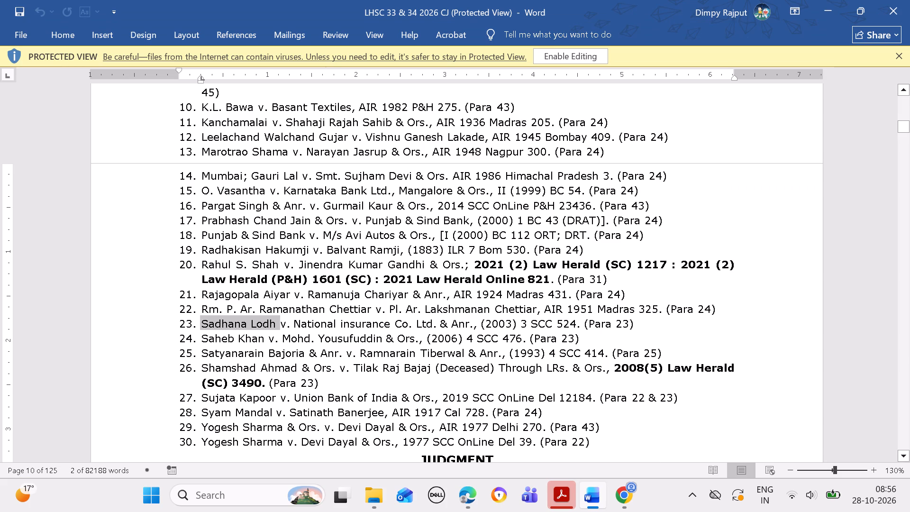
pyautogui.moveTo(295, 320); pyautogui.dragTo(470, 318)
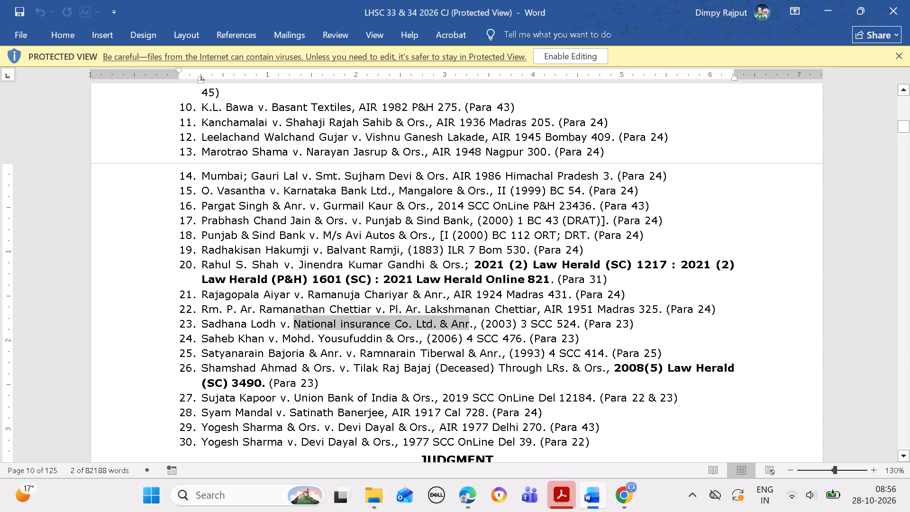
pyautogui.moveTo(470, 318); pyautogui.dragTo(473, 318)
pyautogui.hotkey('ctrl', 'c')
pyautogui.click(472, 494)
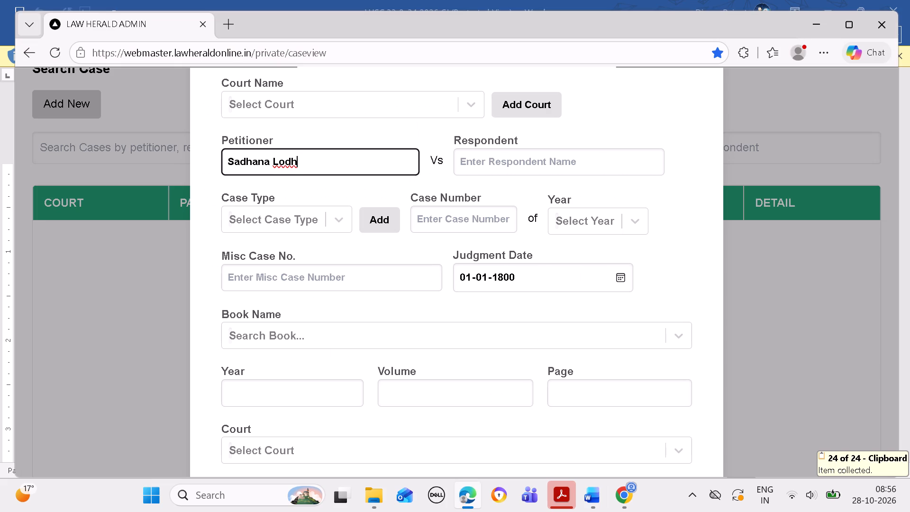
pyautogui.click(534, 219)
pyautogui.click(528, 163)
pyautogui.hotkey('ctrl', 'v')
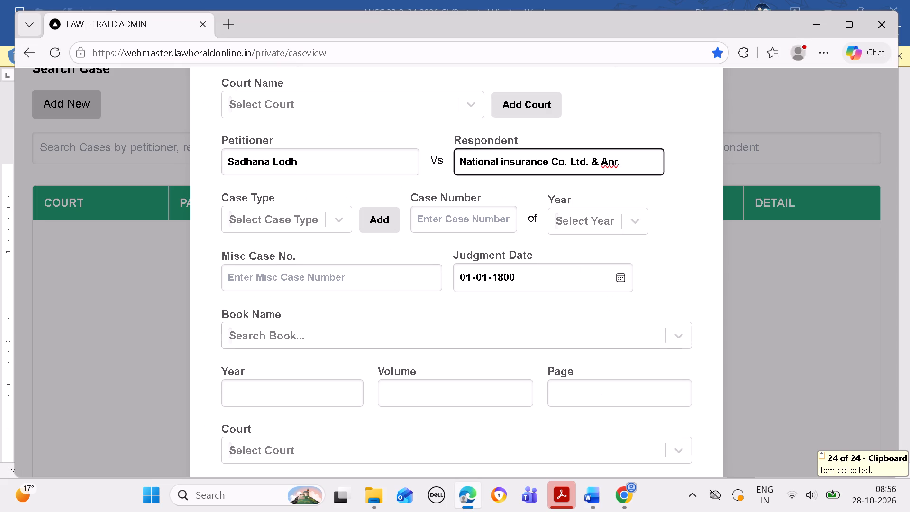
# Copy entry 23's citation year 2003 from the Word list into the new case's citation year.
pyautogui.click(589, 494)
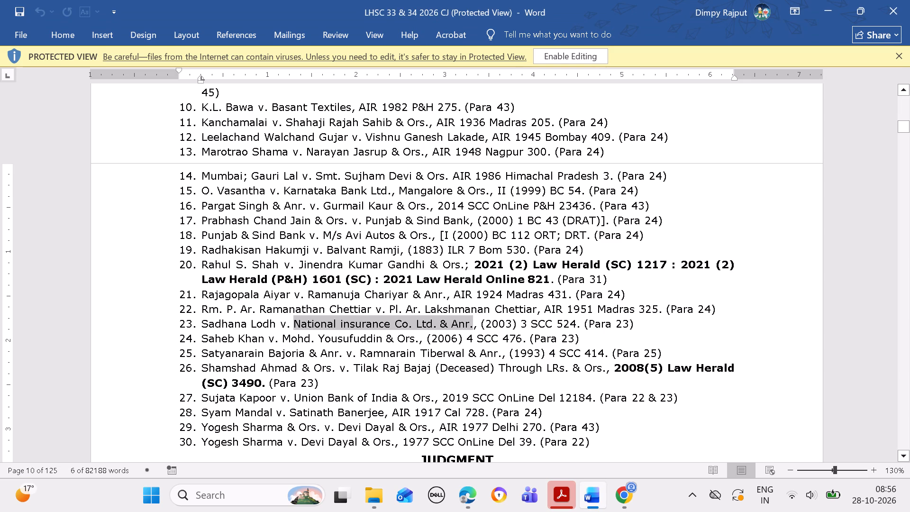
pyautogui.moveTo(488, 325); pyautogui.dragTo(505, 324)
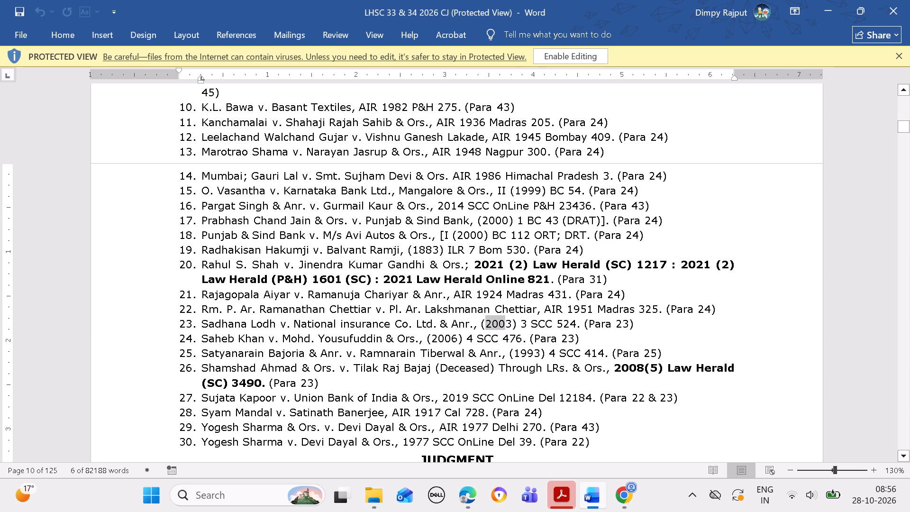
pyautogui.moveTo(505, 324); pyautogui.dragTo(510, 324)
pyautogui.hotkey('ctrl', 'v')
pyautogui.hotkey('ctrl', 'c')
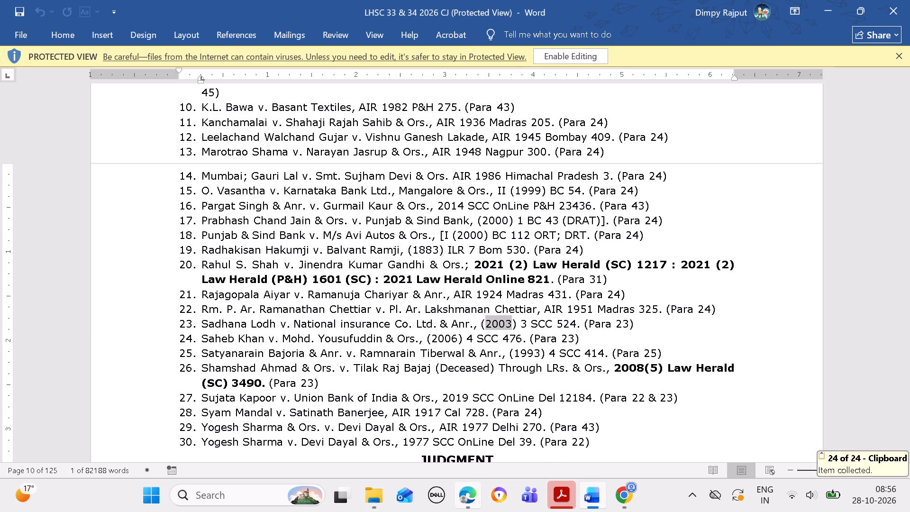
pyautogui.click(476, 498)
pyautogui.click(326, 399)
pyautogui.hotkey('ctrl', 'v')
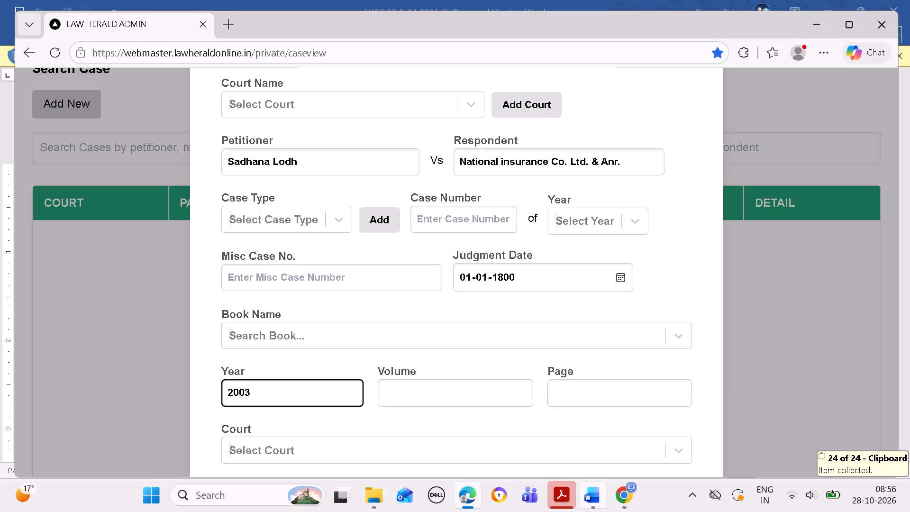
# Copy entry 23's volume number 3 from the Word list into the new case's citation volume.
pyautogui.click(601, 498)
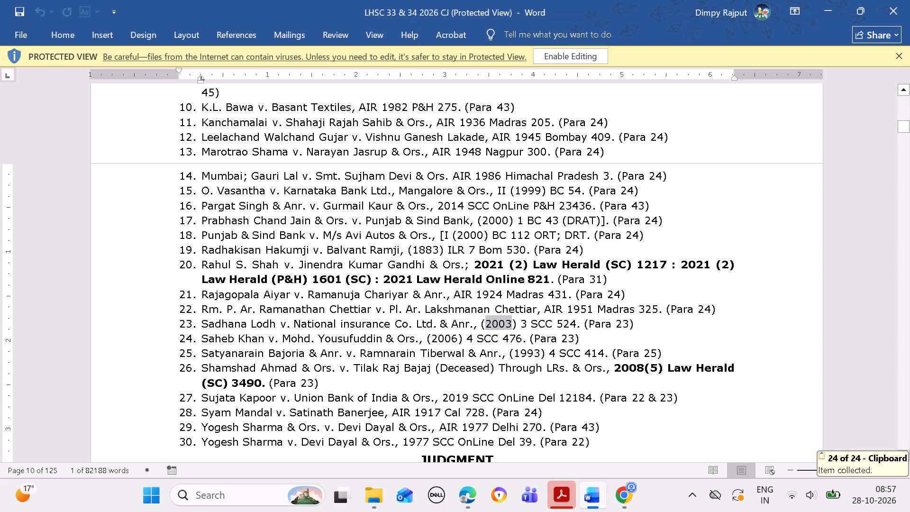
pyautogui.moveTo(518, 322); pyautogui.dragTo(519, 321)
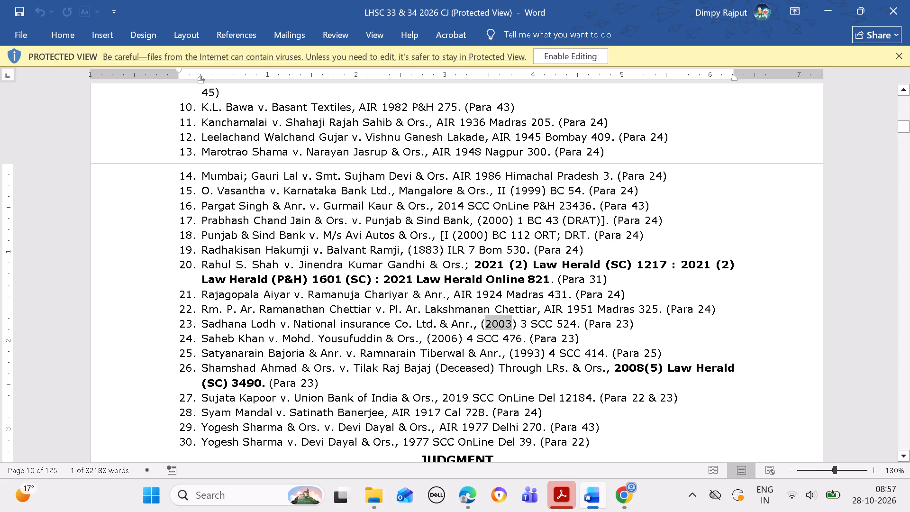
pyautogui.moveTo(519, 321); pyautogui.dragTo(527, 321)
pyautogui.click(522, 321)
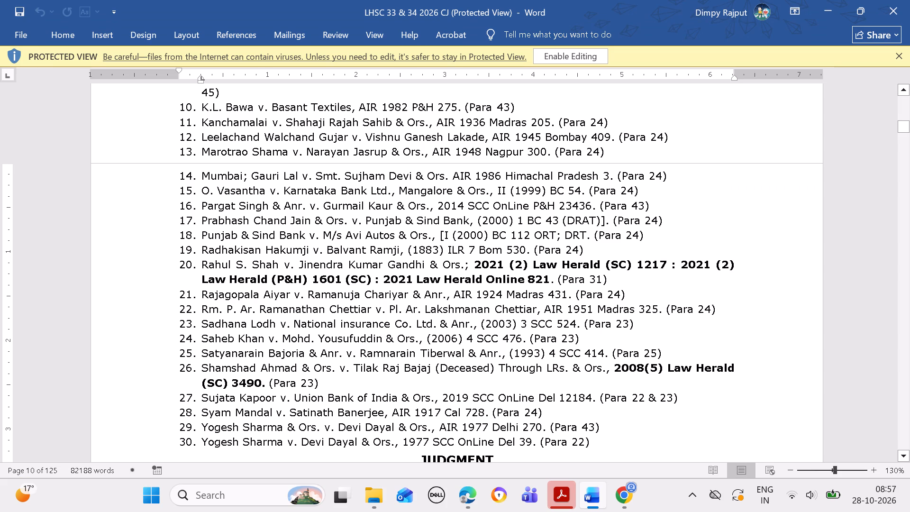
pyautogui.moveTo(520, 323); pyautogui.dragTo(527, 322)
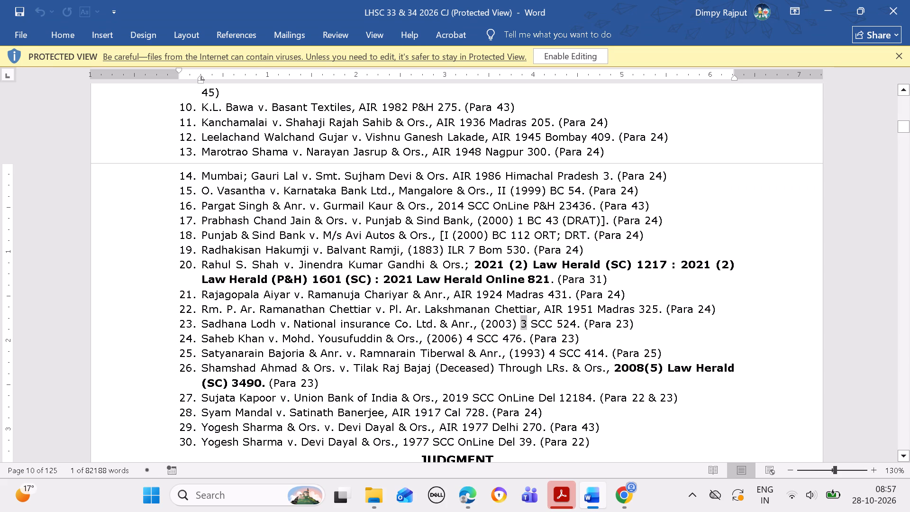
pyautogui.hotkey('ctrl', 'c')
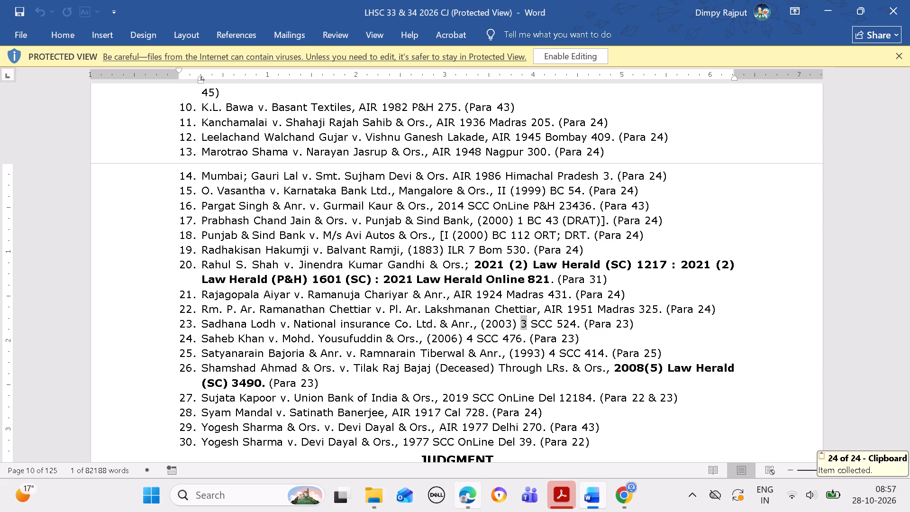
pyautogui.click(471, 494)
pyautogui.click(474, 503)
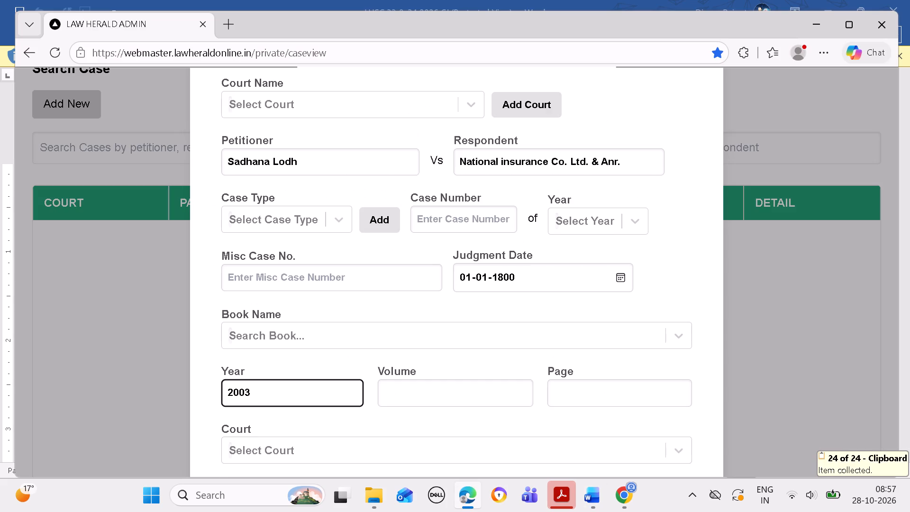
pyautogui.click(451, 398)
pyautogui.hotkey('ctrl', 'v')
# Copy entry 23's page number 524 from the Word list into the new case's citation page.
pyautogui.click(628, 494)
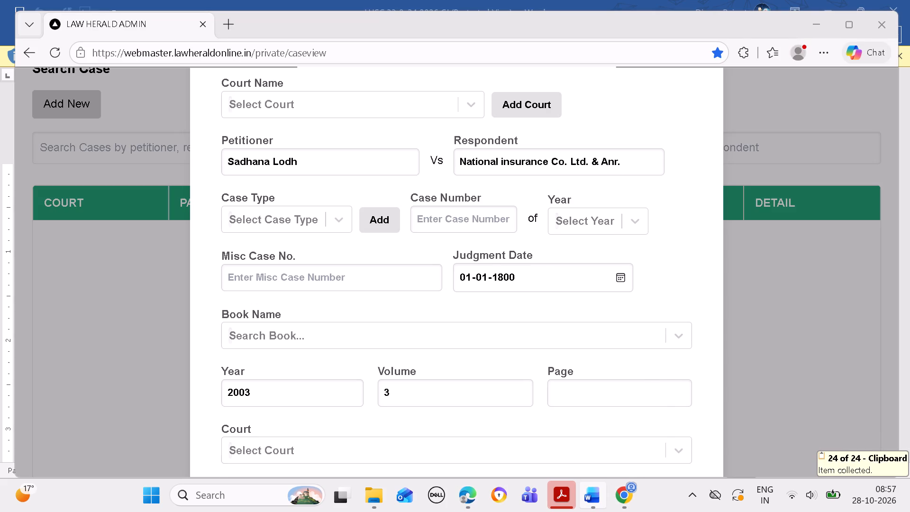
pyautogui.click(594, 495)
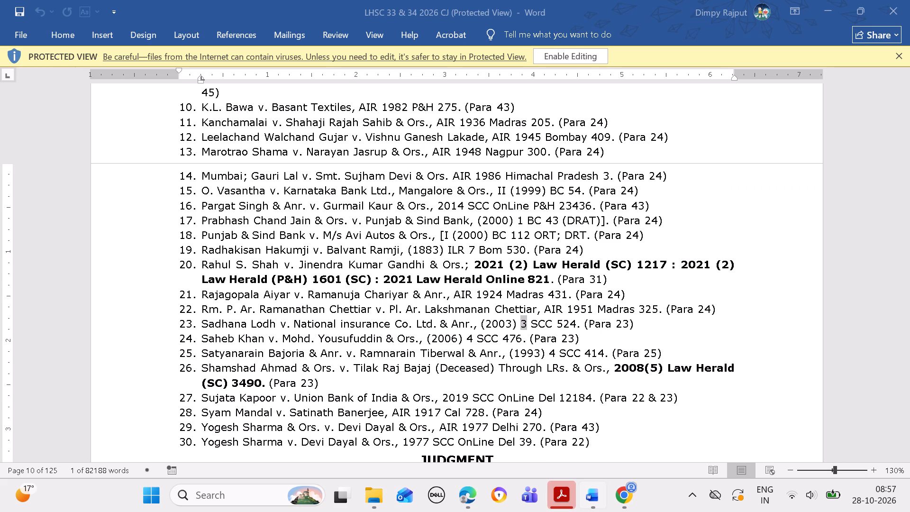
pyautogui.moveTo(559, 322); pyautogui.dragTo(577, 327)
pyautogui.hotkey('ctrl', 'c')
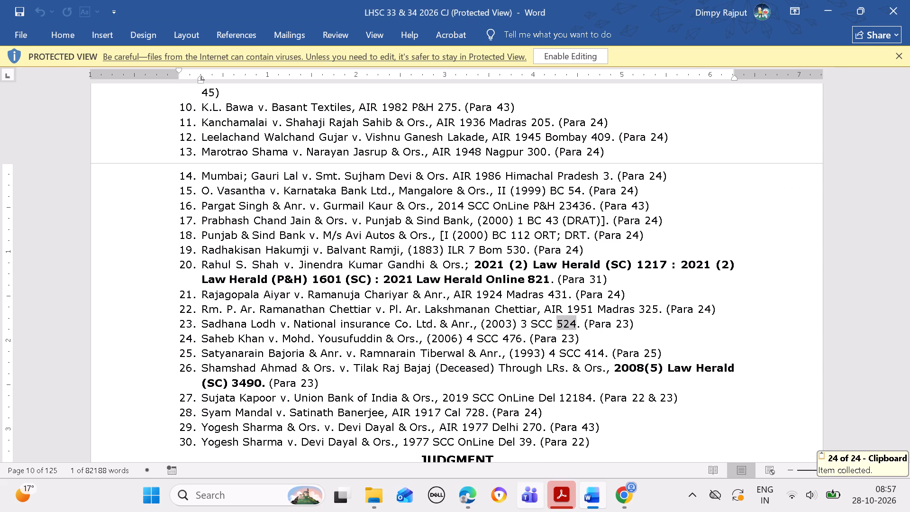
pyautogui.click(479, 495)
pyautogui.click(573, 396)
pyautogui.hotkey('ctrl', 'v')
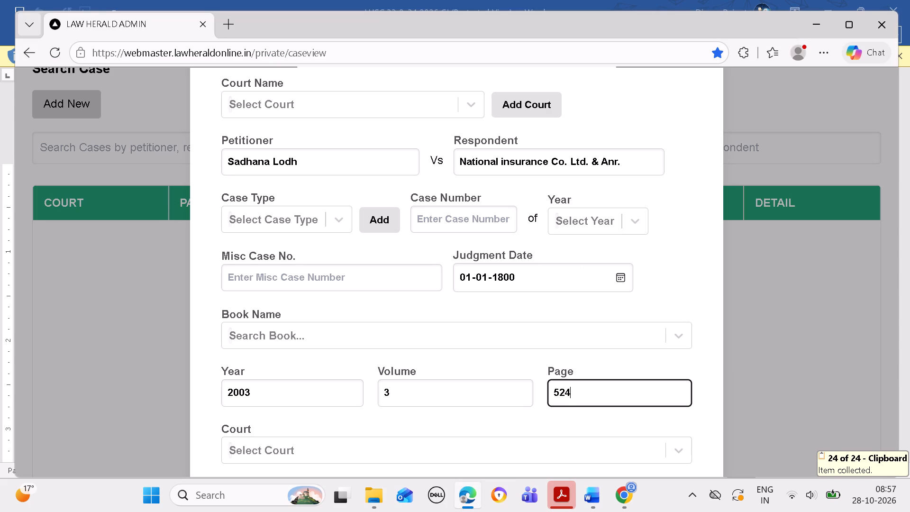
# Set the citation's court in entry 23's new case to the blank ( ) option.
pyautogui.click(525, 443)
pyautogui.click(524, 476)
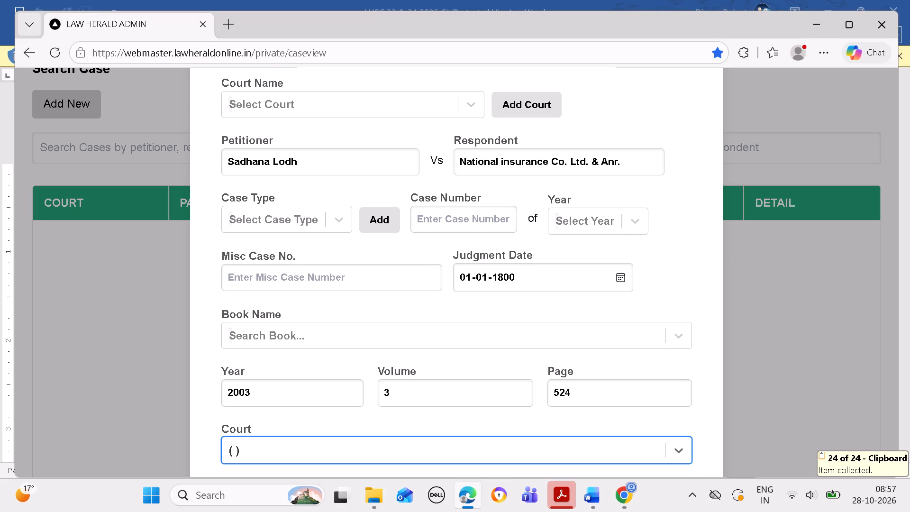
# Choose SCC as the book name for entry 23's citation.
pyautogui.click(473, 332)
pyautogui.press('s')
pyautogui.press('c')
pyautogui.press('c')
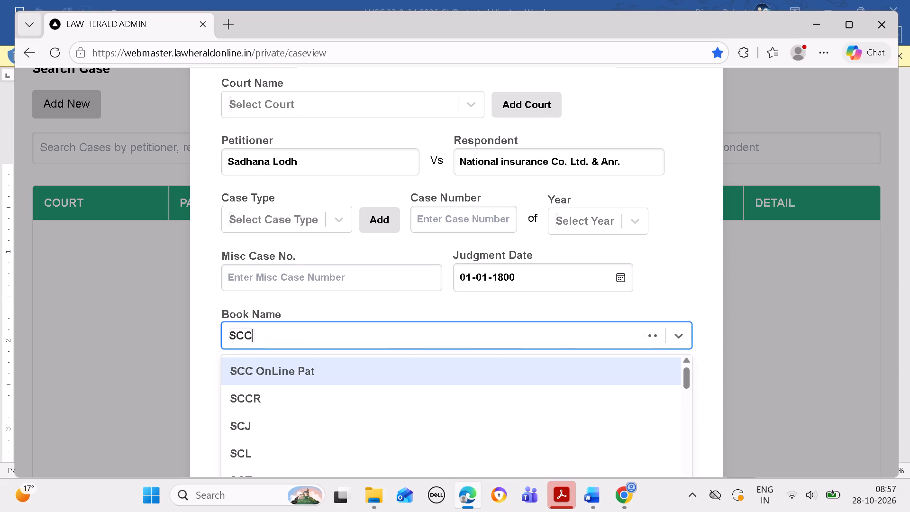
pyautogui.press('Down')
pyautogui.press('Down')
pyautogui.press('Down')
pyautogui.press('Down')
pyautogui.press('Down')
pyautogui.press('Down')
pyautogui.press('Down')
pyautogui.press('Down')
pyautogui.press('Down')
pyautogui.press('Down')
pyautogui.press('Down')
pyautogui.press('Down')
pyautogui.press('Down')
pyautogui.press('Down')
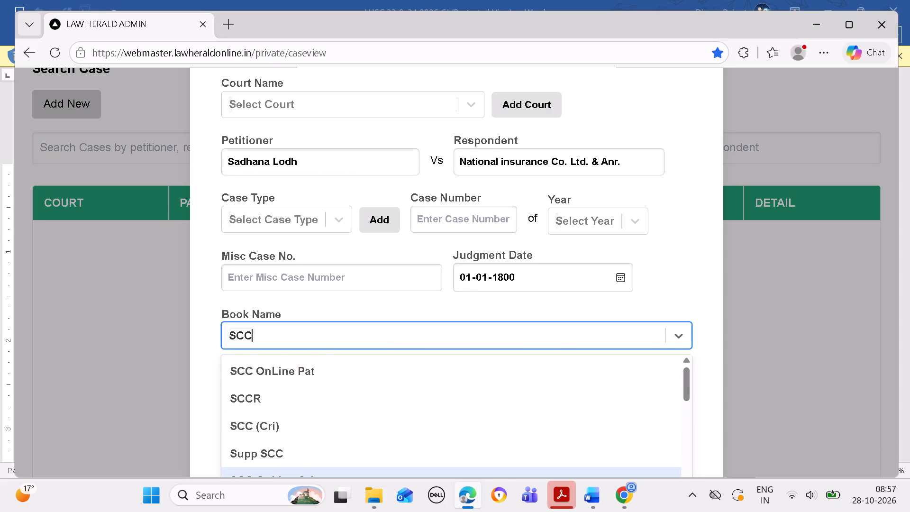
pyautogui.press('Down')
pyautogui.press('Down')
pyautogui.press('Down')
pyautogui.press('Down')
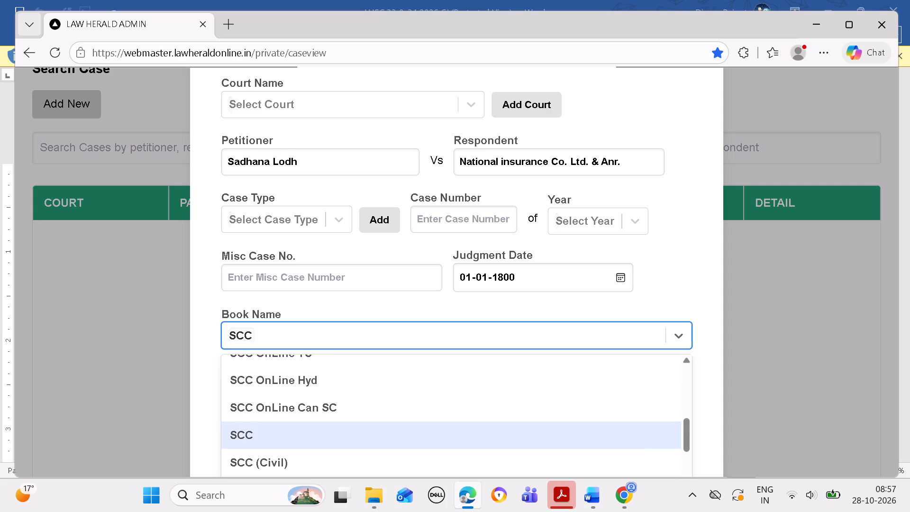
pyautogui.click(368, 440)
# Set entry 23's court name to IN THE SUPREME COURT OF INDIA (SC) and save the new case.
pyautogui.click(410, 93)
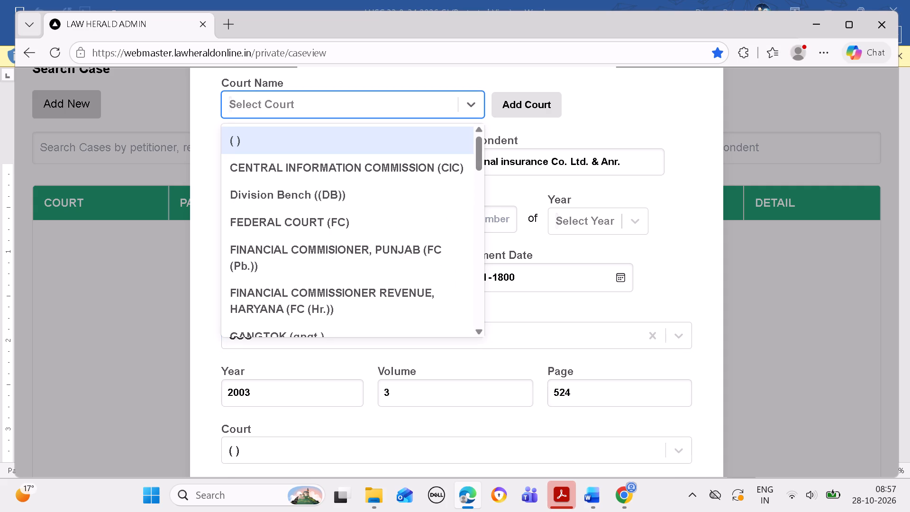
pyautogui.press('i')
pyautogui.write('N T')
pyautogui.click(399, 181)
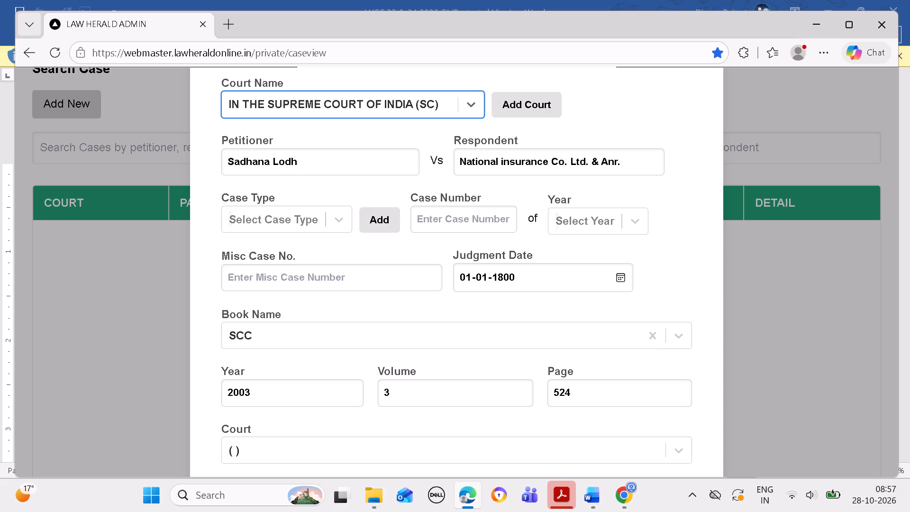
pyautogui.press('Return')
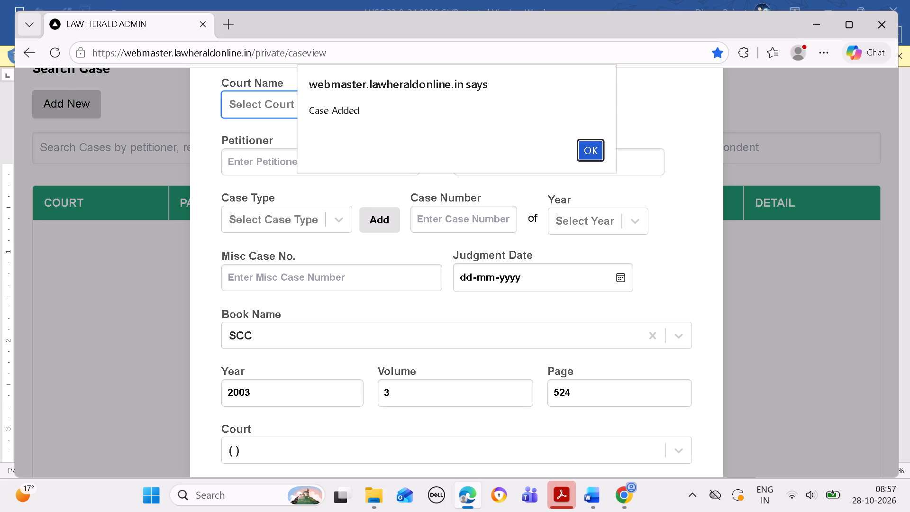
pyautogui.click(590, 142)
pyautogui.click(595, 151)
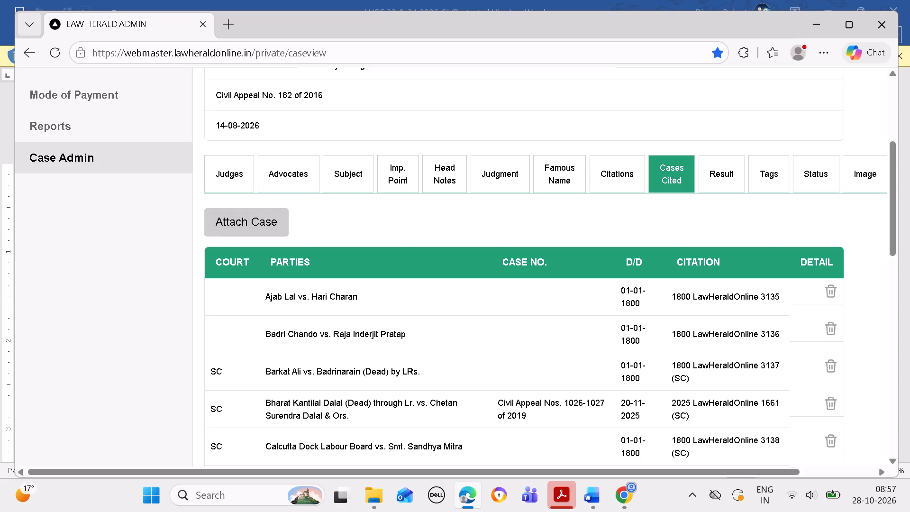
pyautogui.scroll(-11, 577, 282)
# Search the existing cases by entry 24's petitioner, copied from the Word list.
pyautogui.click(594, 497)
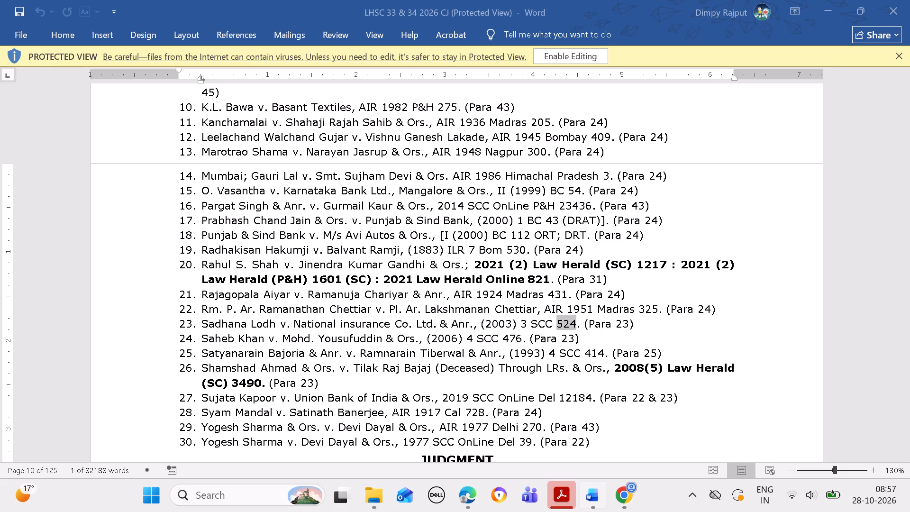
pyautogui.moveTo(200, 336); pyautogui.dragTo(241, 339)
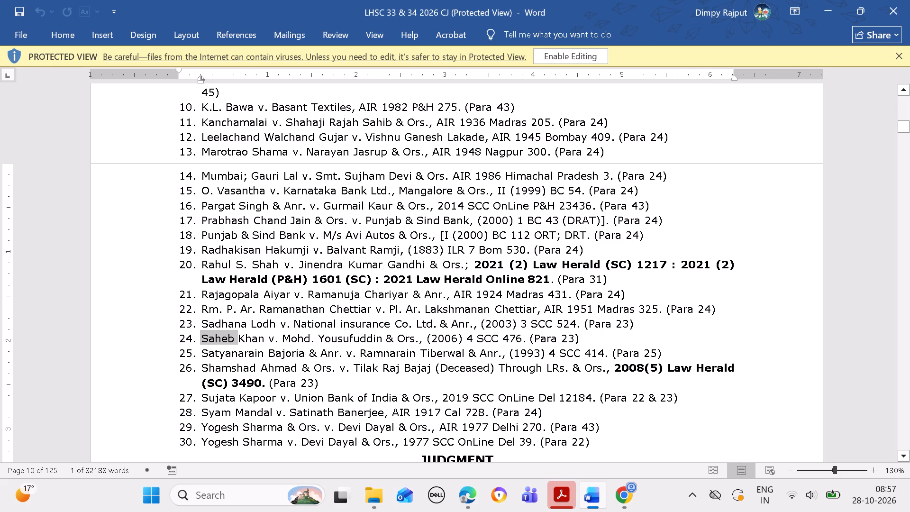
pyautogui.moveTo(241, 339); pyautogui.dragTo(251, 340)
pyautogui.hotkey('ctrl', 'c')
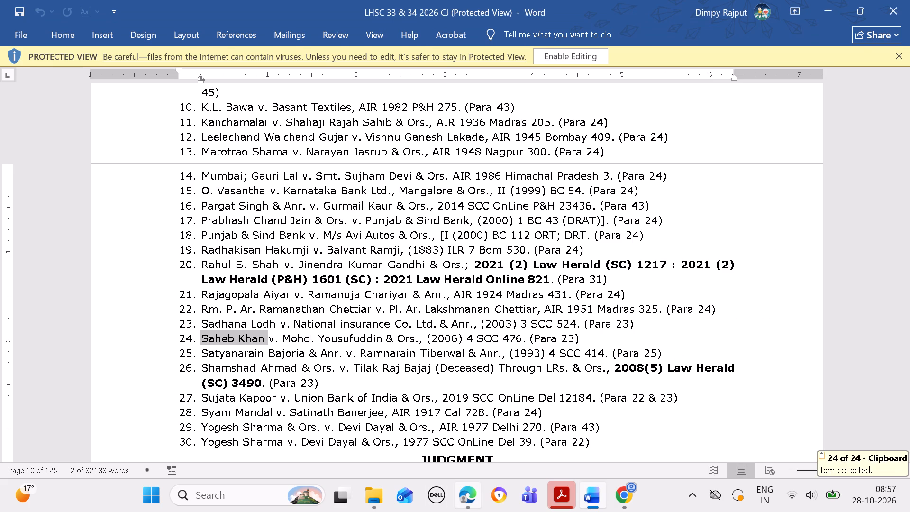
pyautogui.click(464, 490)
pyautogui.scroll(3, 412, 359)
pyautogui.click(264, 432)
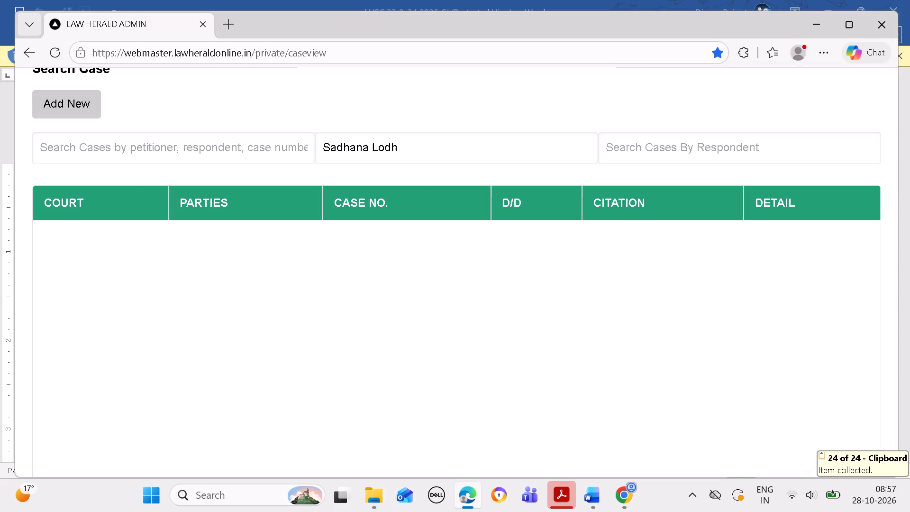
pyautogui.moveTo(400, 143); pyautogui.dragTo(301, 144)
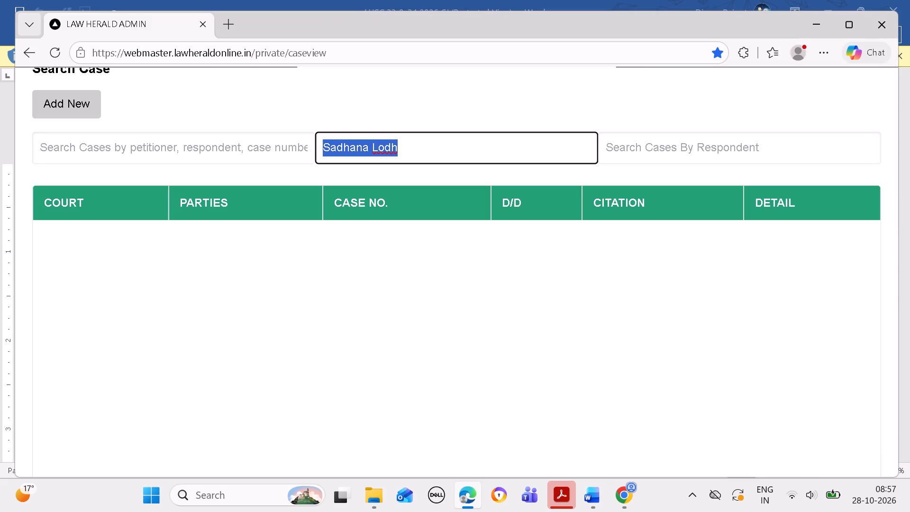
pyautogui.press('BackSpace')
pyautogui.hotkey('ctrl', 'v')
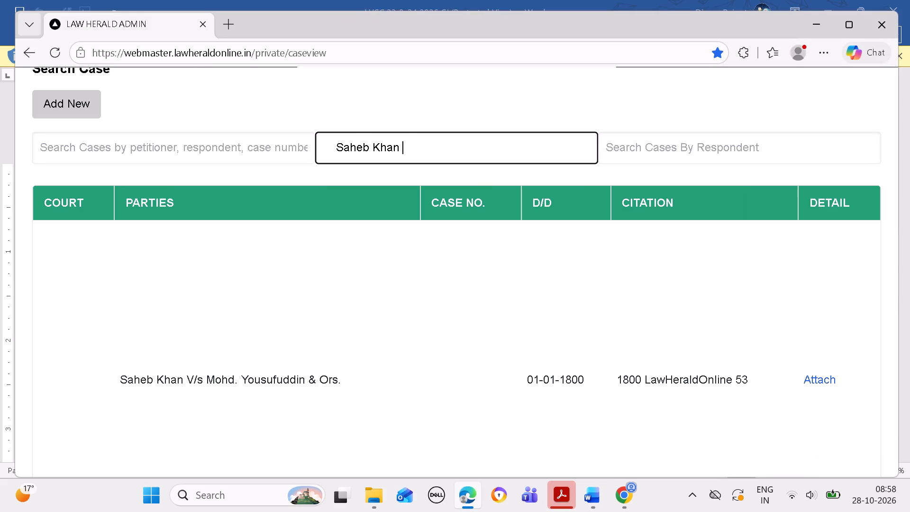
# Attach the found case matching entry 24 of the Word list to the cases cited.
pyautogui.click(594, 497)
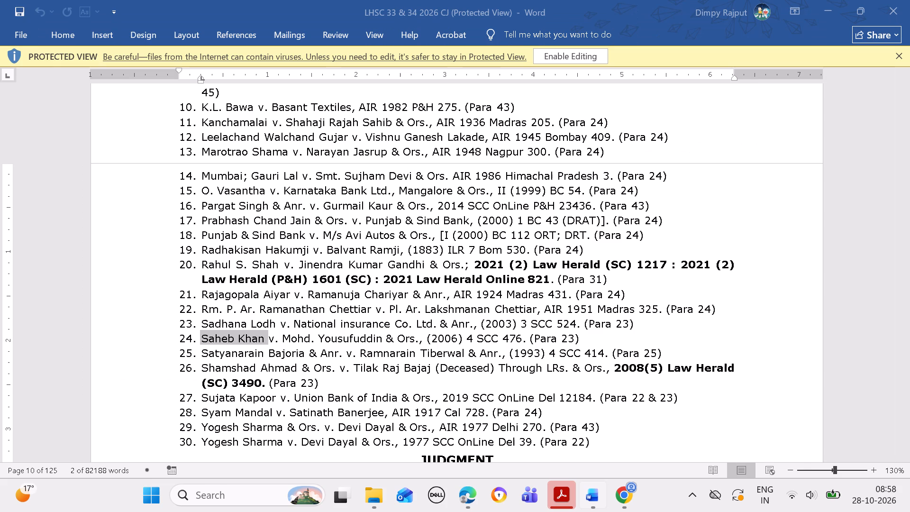
pyautogui.click(477, 495)
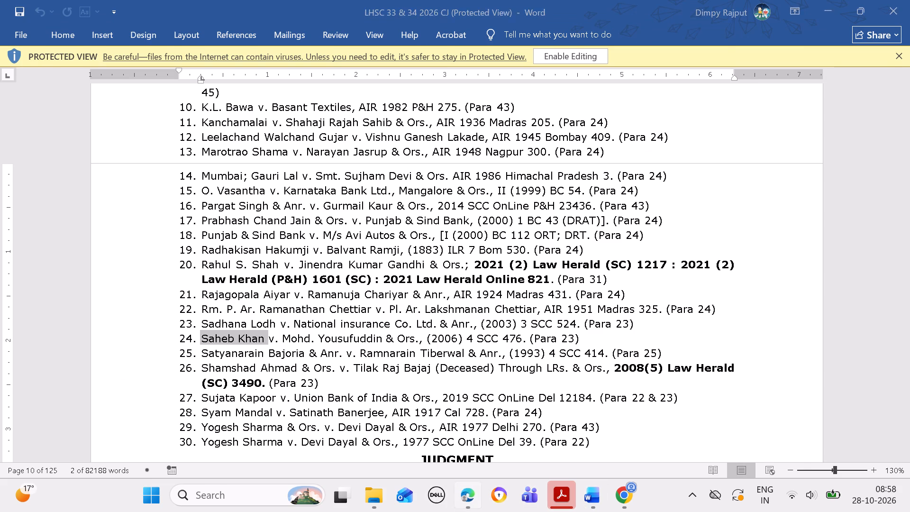
pyautogui.click(811, 378)
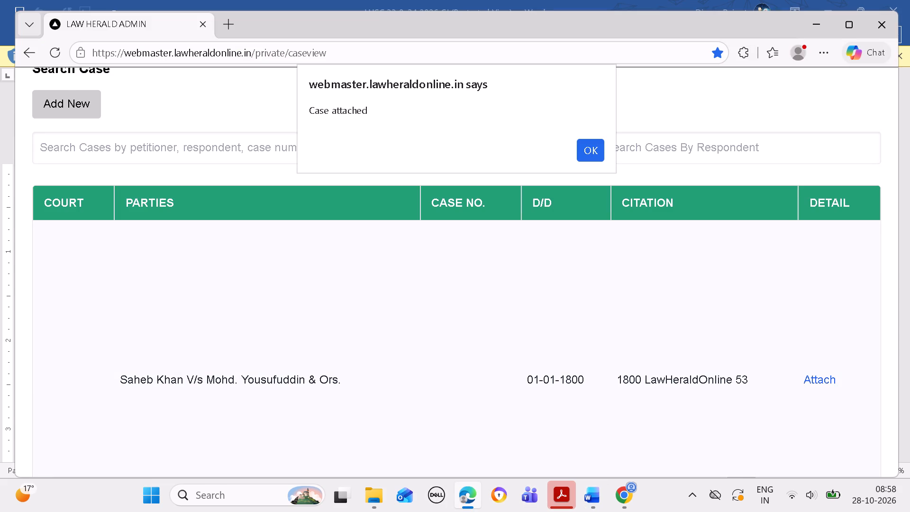
pyautogui.click(593, 150)
pyautogui.scroll(-4, 565, 278)
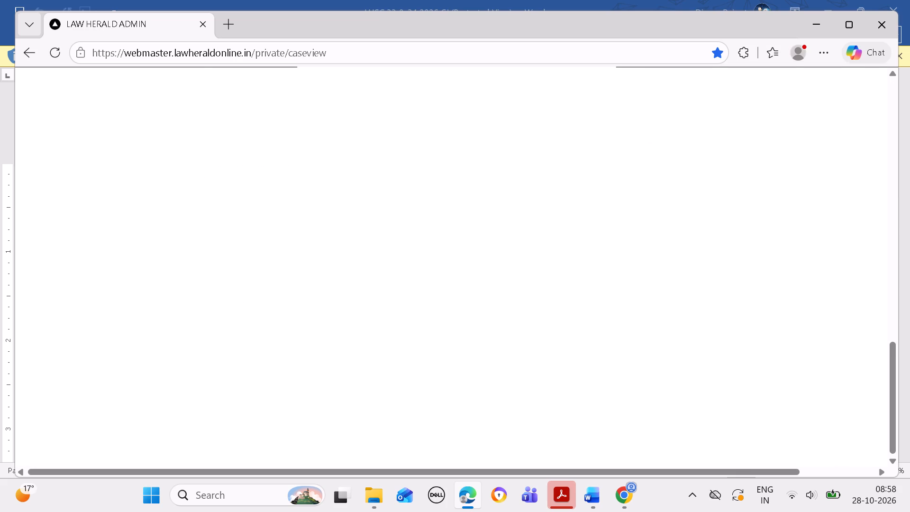
pyautogui.scroll(-5, 557, 298)
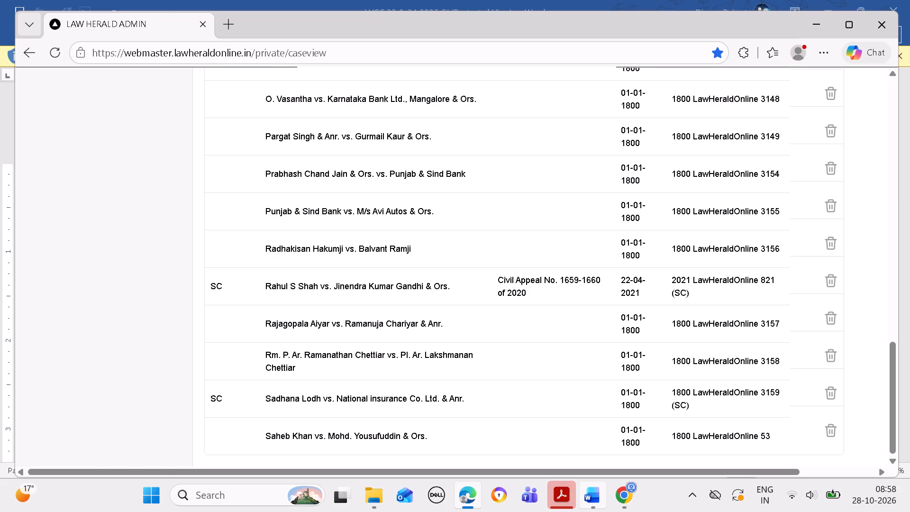
# Search the existing cases by entry 25's petitioner, copied from the Word list.
pyautogui.click(589, 492)
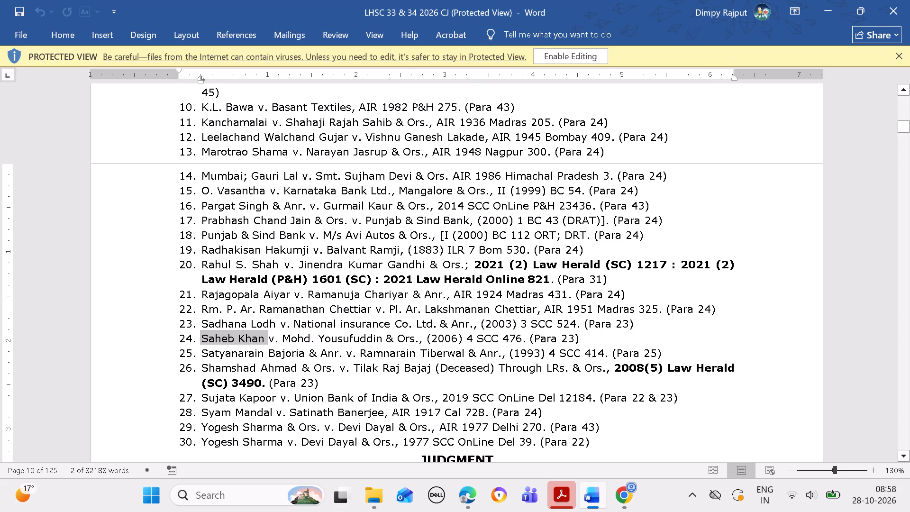
pyautogui.moveTo(203, 352); pyautogui.dragTo(337, 351)
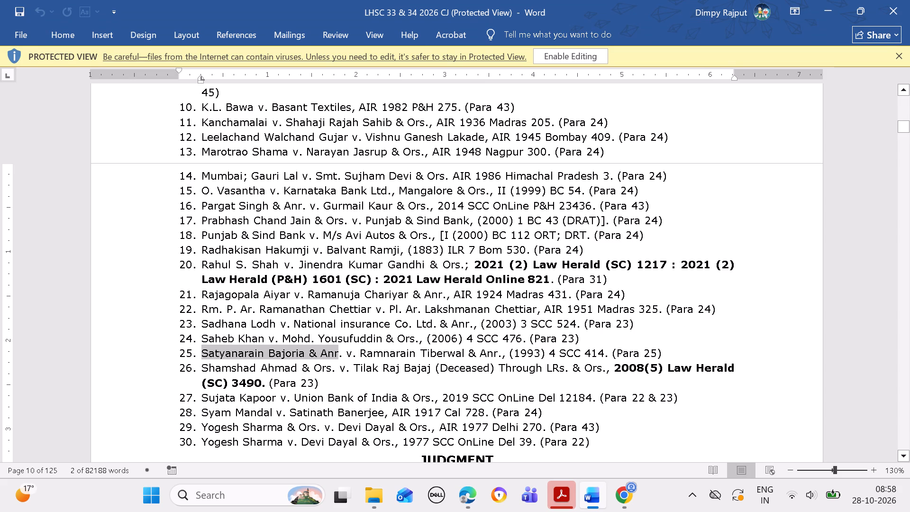
pyautogui.moveTo(337, 351); pyautogui.dragTo(343, 354)
pyautogui.hotkey('ctrl', 'c')
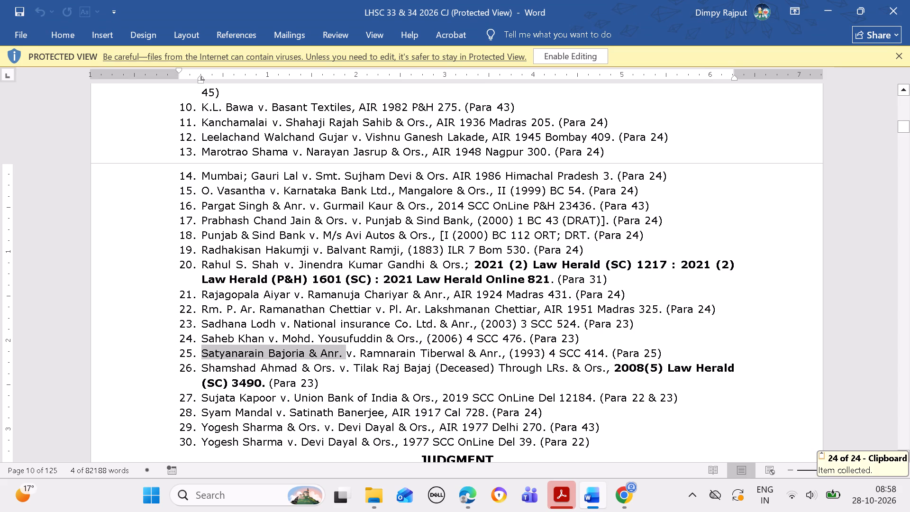
pyautogui.click(468, 494)
pyautogui.scroll(1, 407, 424)
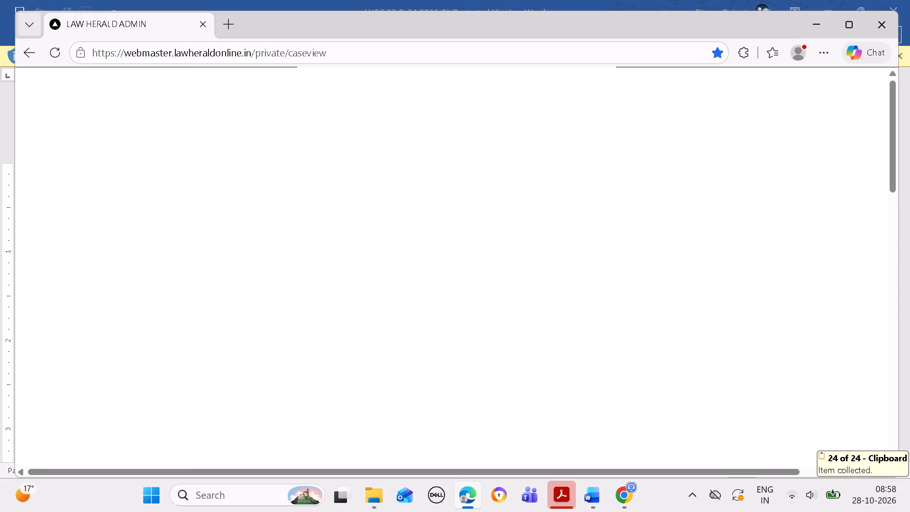
pyautogui.click(275, 426)
pyautogui.moveTo(424, 150); pyautogui.dragTo(308, 150)
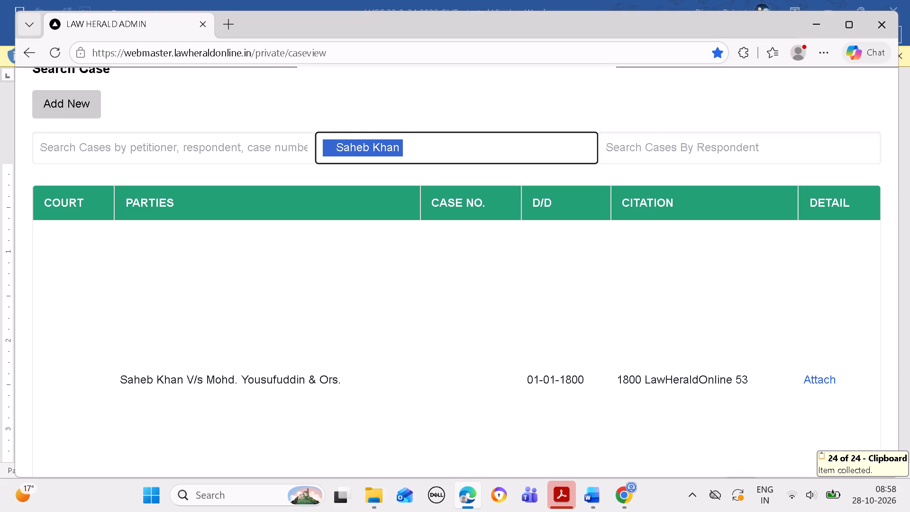
pyautogui.press('BackSpace')
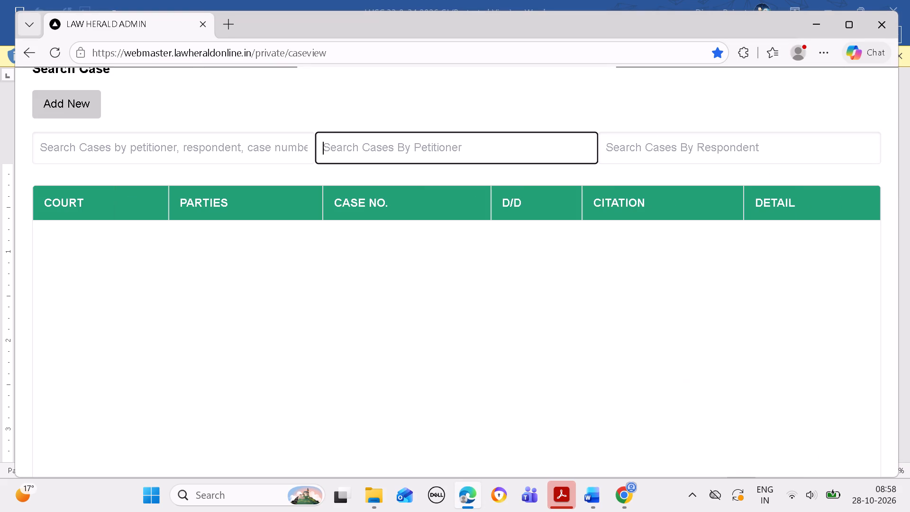
pyautogui.hotkey('ctrl', 'v')
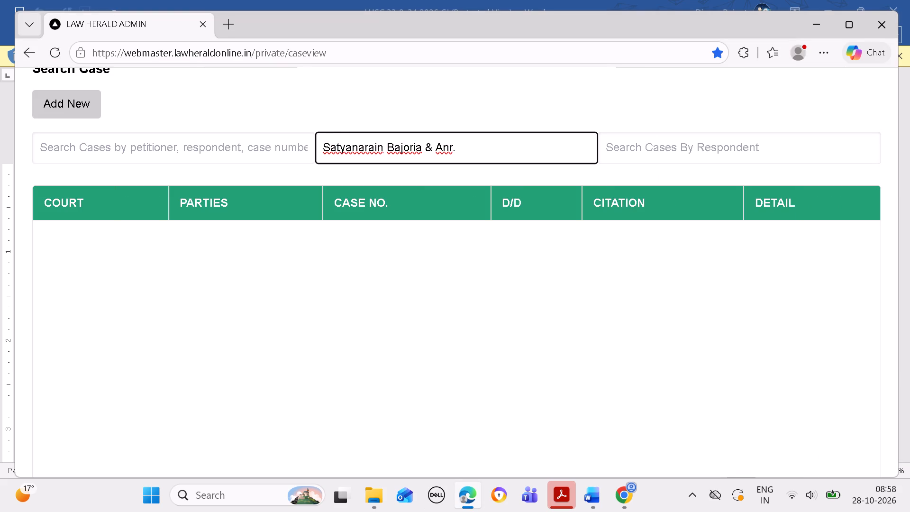
# Start a new case for entry 25 with the copied petitioner name in the petitioner field.
pyautogui.click(91, 103)
pyautogui.click(296, 156)
pyautogui.hotkey('ctrl', 'v')
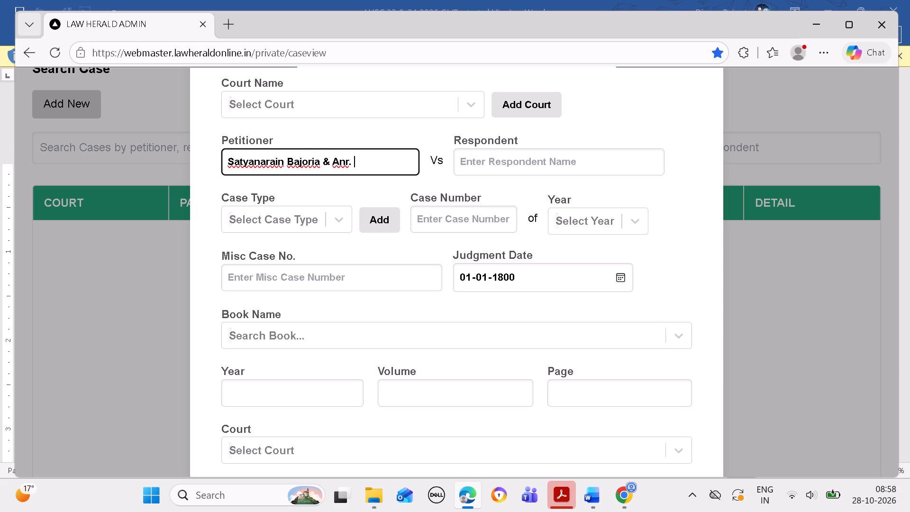
# Copy entry 25's respondent from the Word list into the new case's respondent field.
pyautogui.click(593, 489)
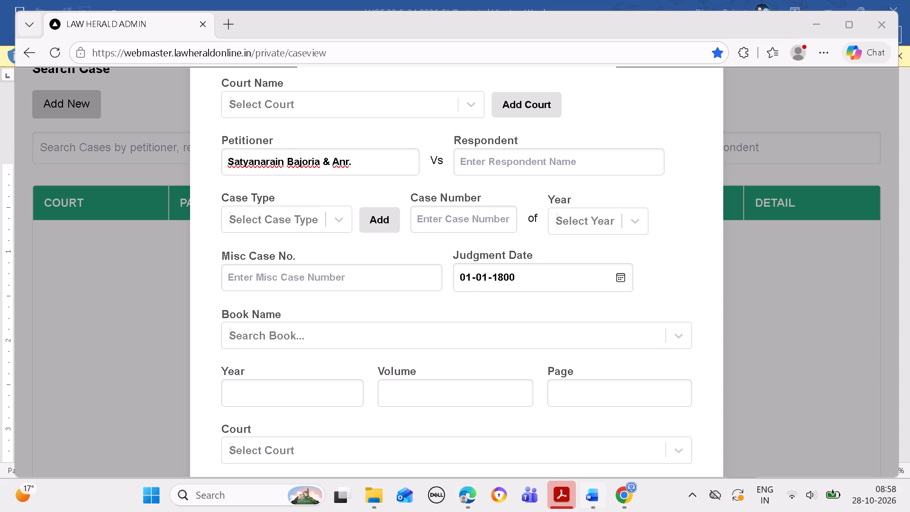
pyautogui.moveTo(361, 348); pyautogui.dragTo(501, 351)
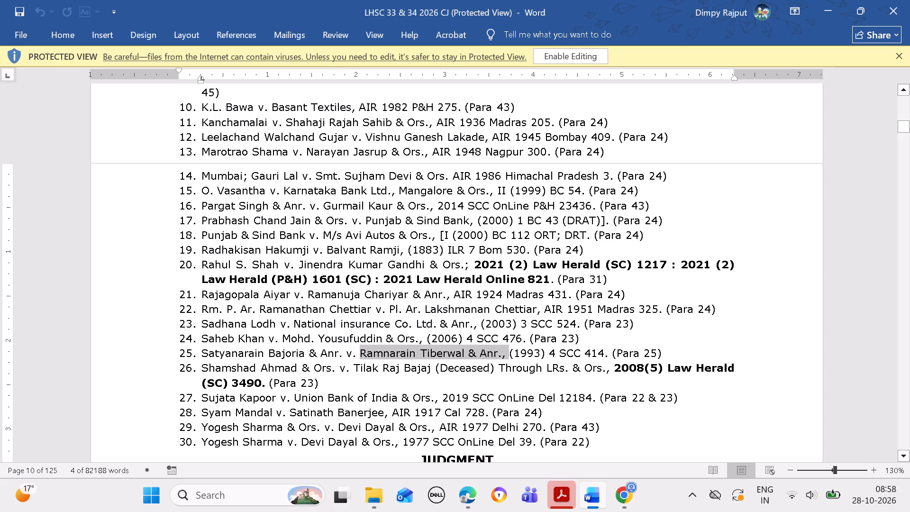
pyautogui.moveTo(501, 351); pyautogui.dragTo(501, 352)
pyautogui.hotkey('ctrl', 'c')
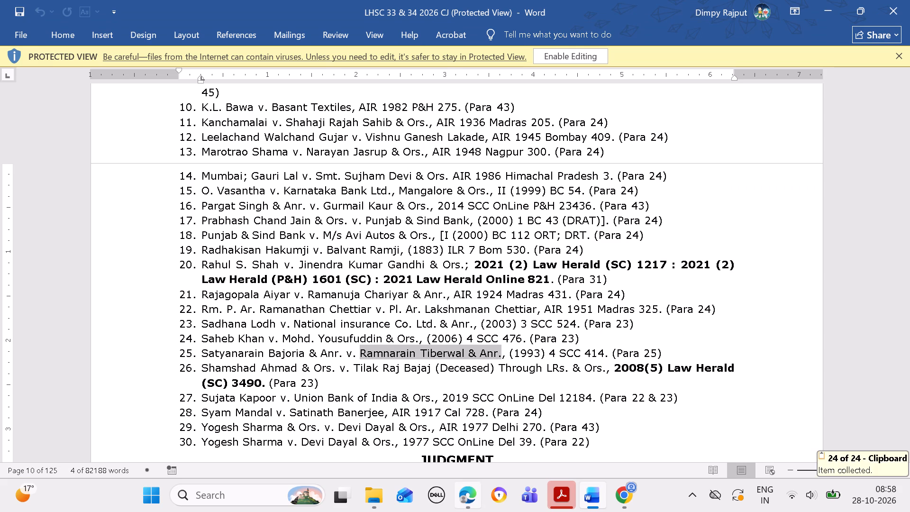
pyautogui.click(477, 490)
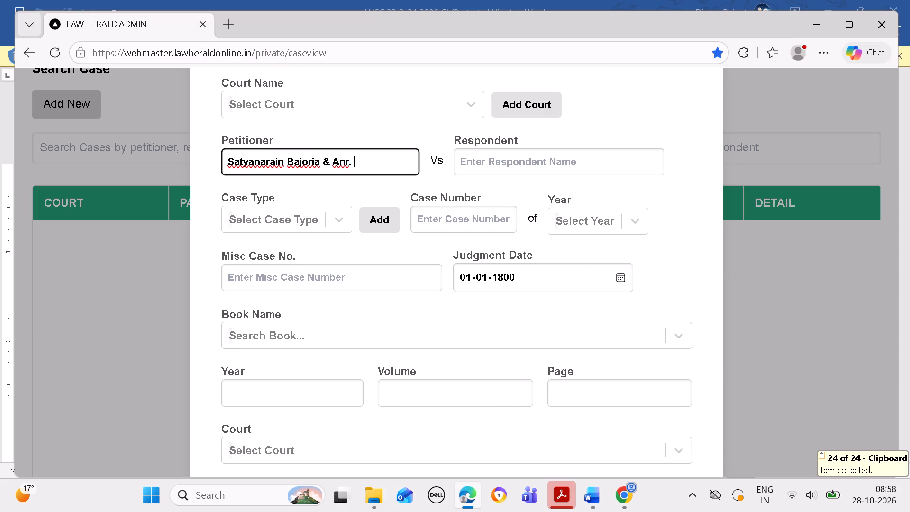
pyautogui.click(538, 156)
pyautogui.hotkey('ctrl', 'v')
# Copy entry 25's citation year, 1993, from the Word list into the new case's citation year field.
pyautogui.click(593, 490)
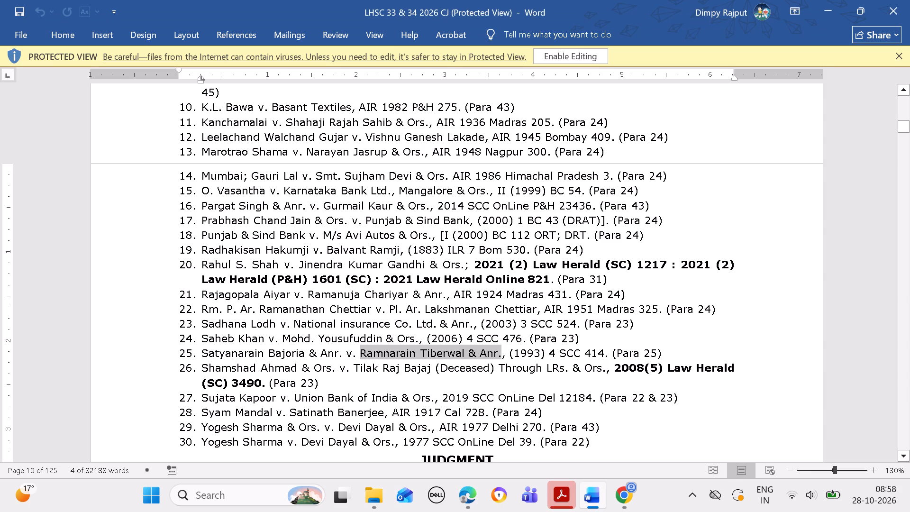
pyautogui.moveTo(514, 353); pyautogui.dragTo(538, 355)
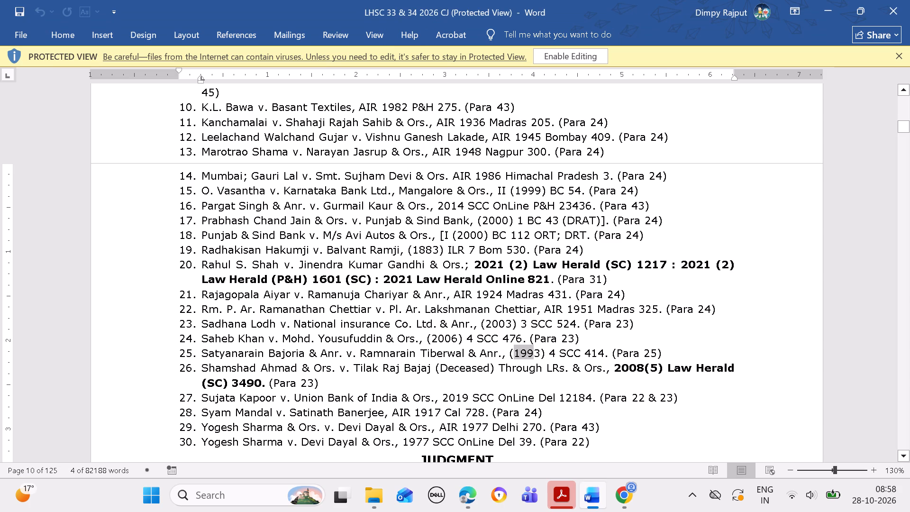
pyautogui.moveTo(538, 355); pyautogui.dragTo(540, 357)
pyautogui.hotkey('ctrl', 'v')
pyautogui.hotkey('ctrl', 'c')
pyautogui.click(472, 495)
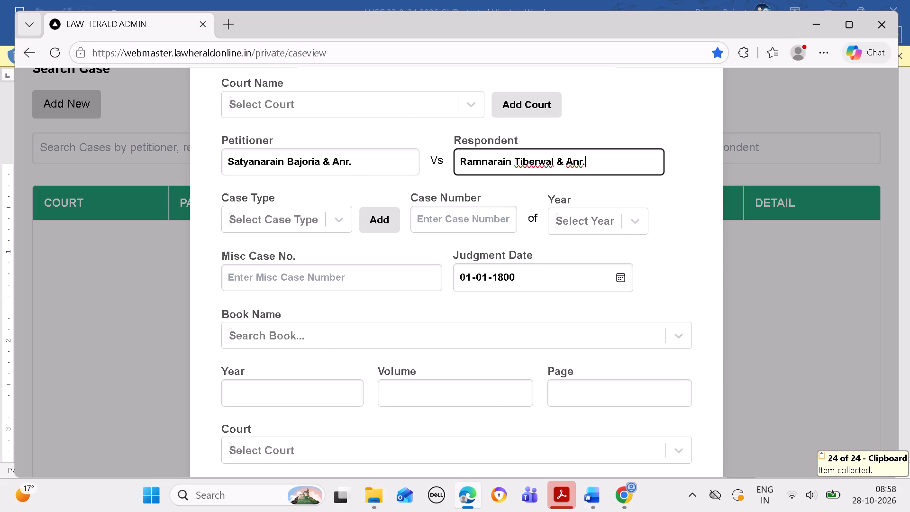
pyautogui.click(340, 394)
pyautogui.hotkey('ctrl', 'v')
# Copy entry 25's volume number, 4, from the Word list into the new case's volume field.
pyautogui.click(593, 495)
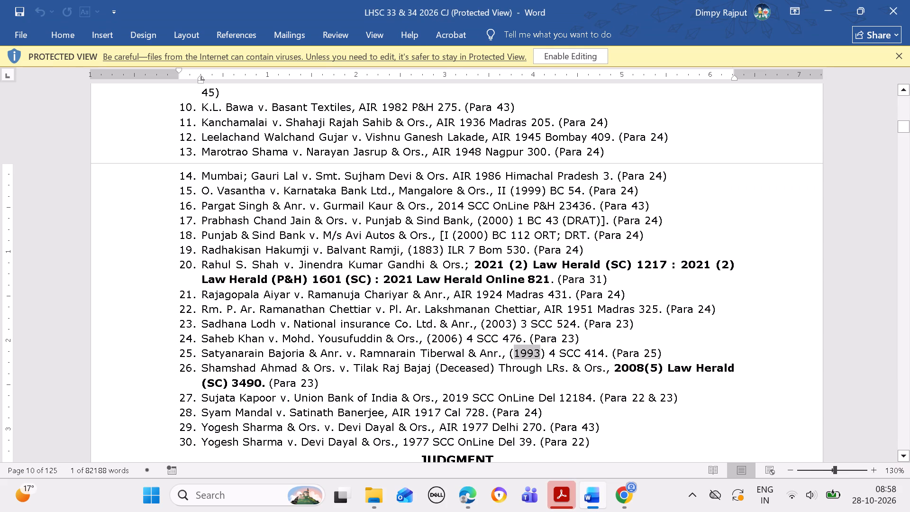
pyautogui.moveTo(549, 348); pyautogui.dragTo(559, 352)
pyautogui.hotkey('ctrl', 'c')
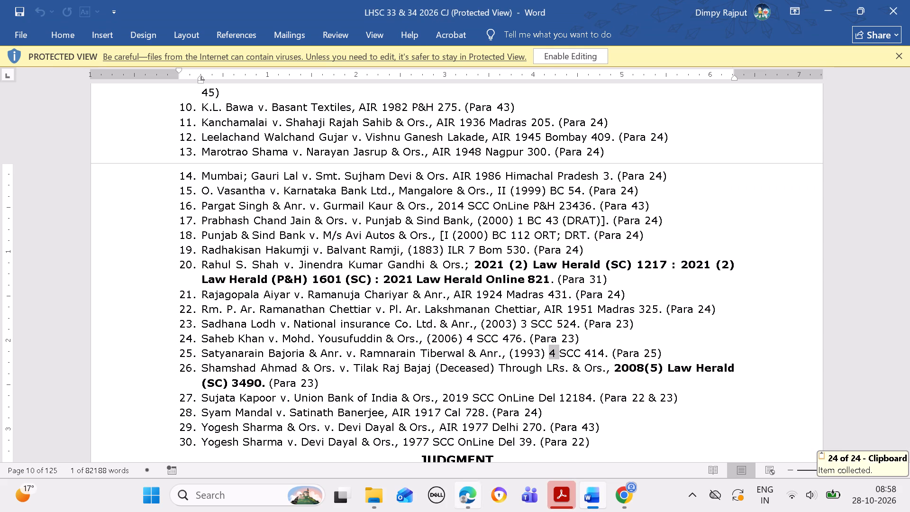
pyautogui.keyDown('ctrl'); pyautogui.click(470, 492); pyautogui.keyUp('ctrl')
pyautogui.keyDown('ctrl'); pyautogui.click(468, 497); pyautogui.keyUp('ctrl')
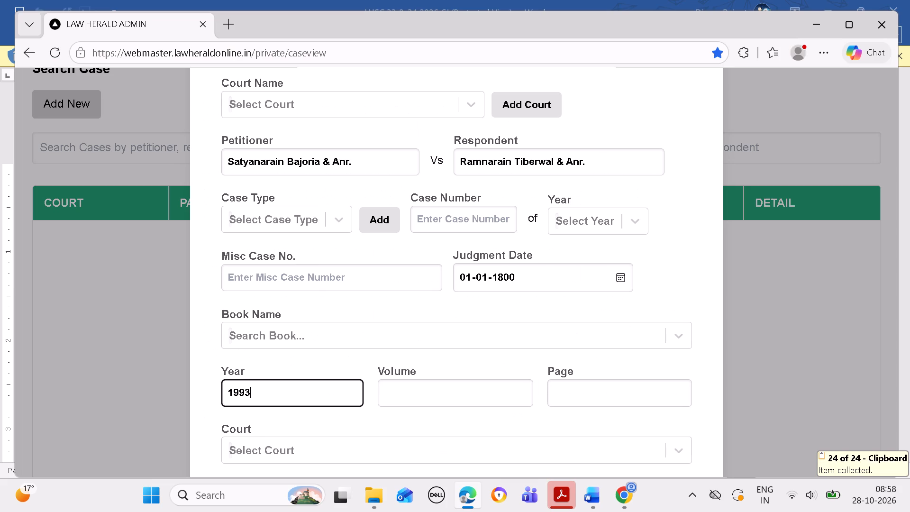
pyautogui.keyDown('ctrl'); pyautogui.click(433, 396); pyautogui.keyUp('ctrl')
pyautogui.hotkey('ctrl', 'v')
# Copy entry 25's page number from the Word list into the page field, leaving only 414 there.
pyautogui.keyDown('ctrl'); pyautogui.click(596, 494); pyautogui.keyUp('ctrl')
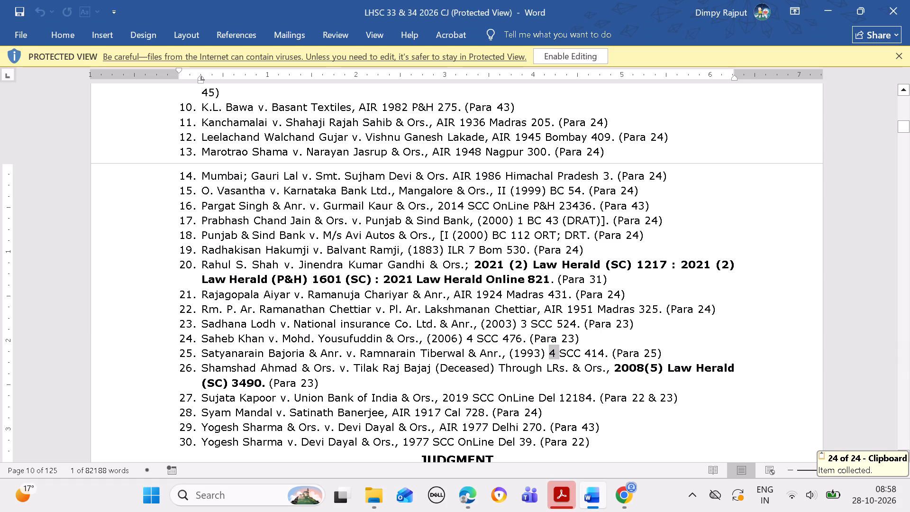
pyautogui.keyDown('ctrl'); pyautogui.moveTo(587, 349); pyautogui.dragTo(603, 354); pyautogui.keyUp('ctrl')
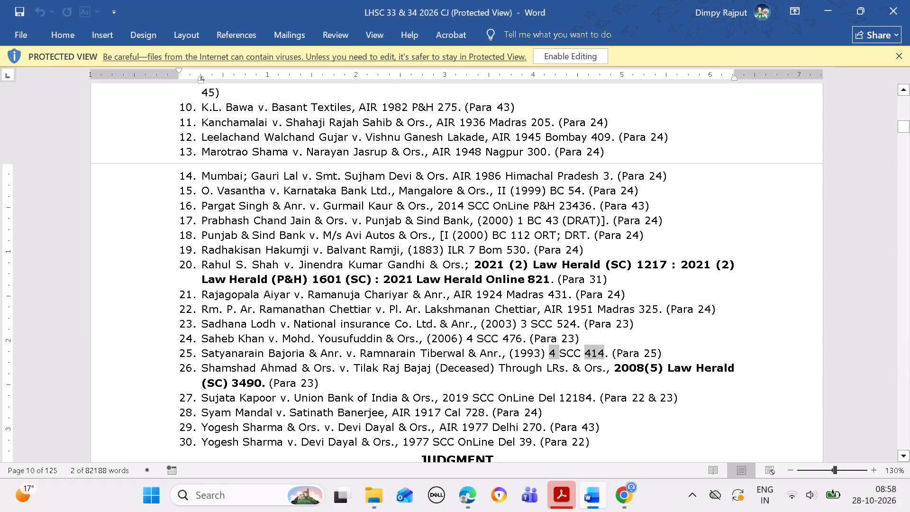
pyautogui.hotkey('ctrl', 'c')
pyautogui.keyDown('ctrl'); pyautogui.click(473, 493); pyautogui.keyUp('ctrl')
pyautogui.click(601, 389)
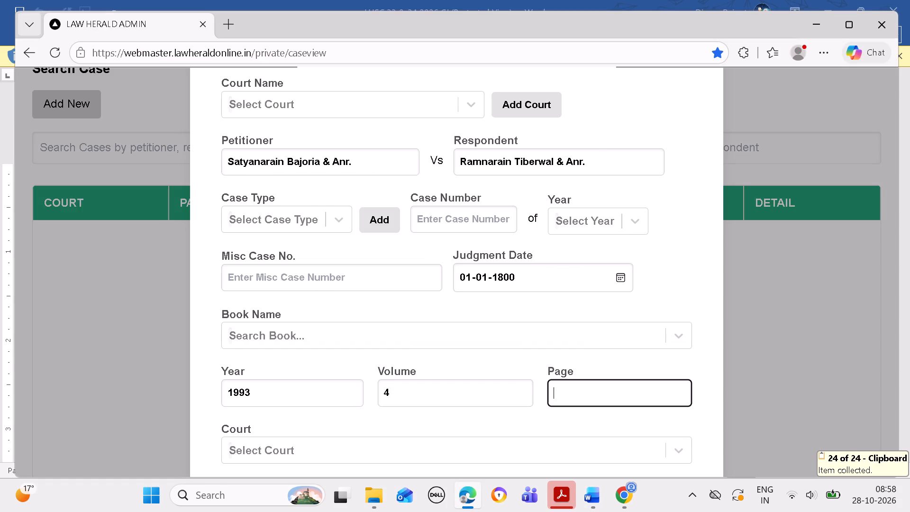
pyautogui.hotkey('ctrl', 'v')
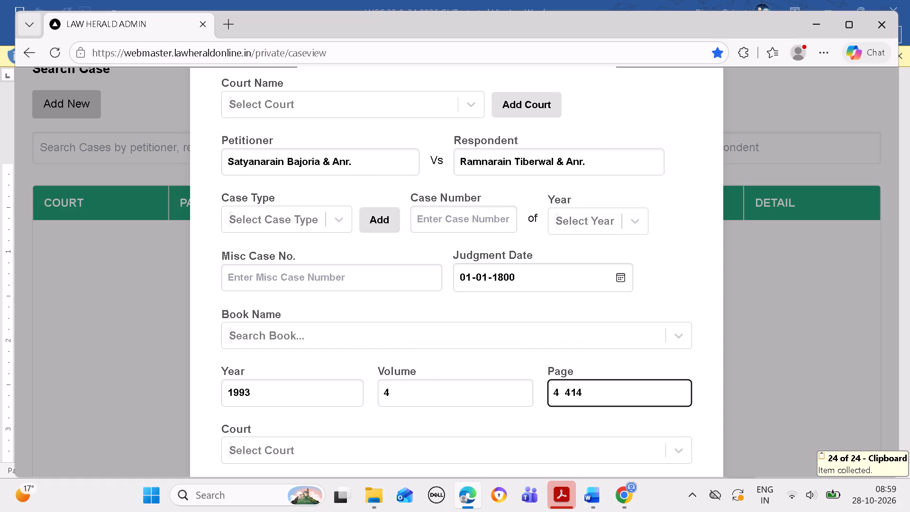
pyautogui.click(565, 396)
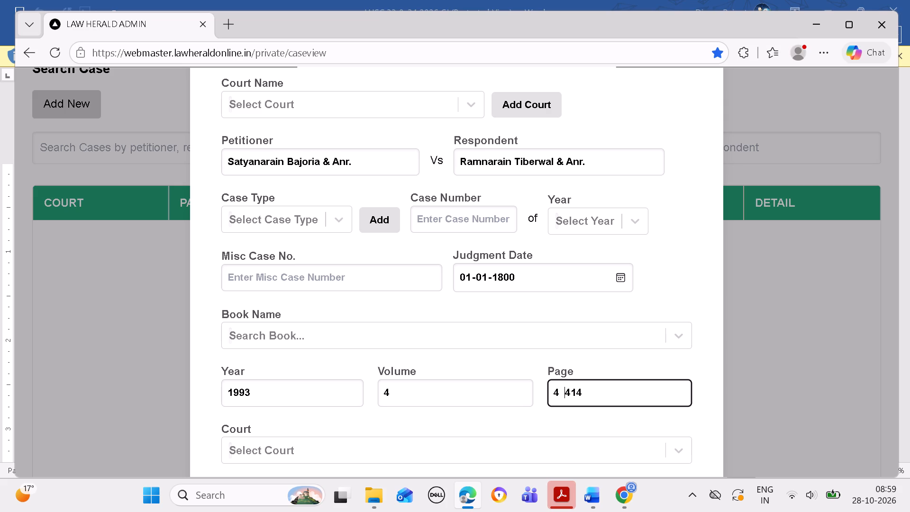
pyautogui.press('BackSpace')
pyautogui.press('BackSpace')
pyautogui.press('BackSpace')
pyautogui.press('BackSpace')
pyautogui.press('BackSpace')
# Set the new case's book name to SCC by searching the book list.
pyautogui.click(483, 324)
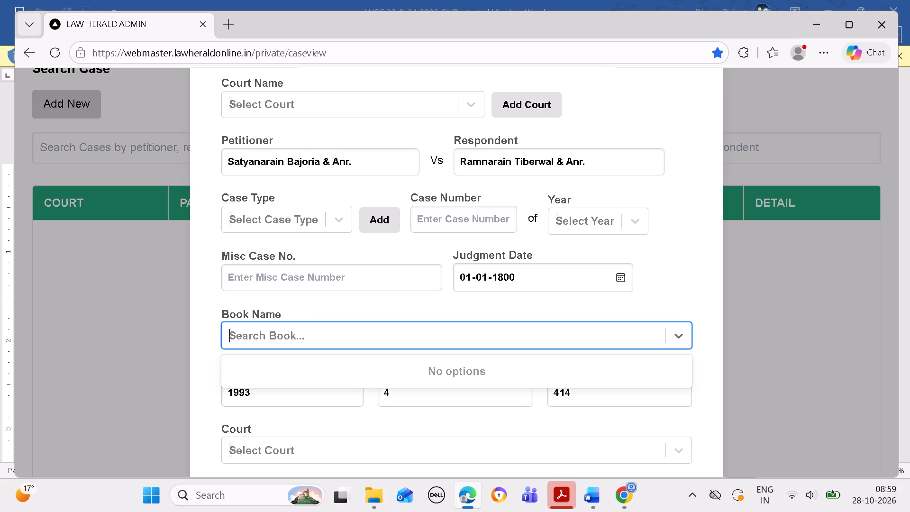
pyautogui.press('s')
pyautogui.write('CC')
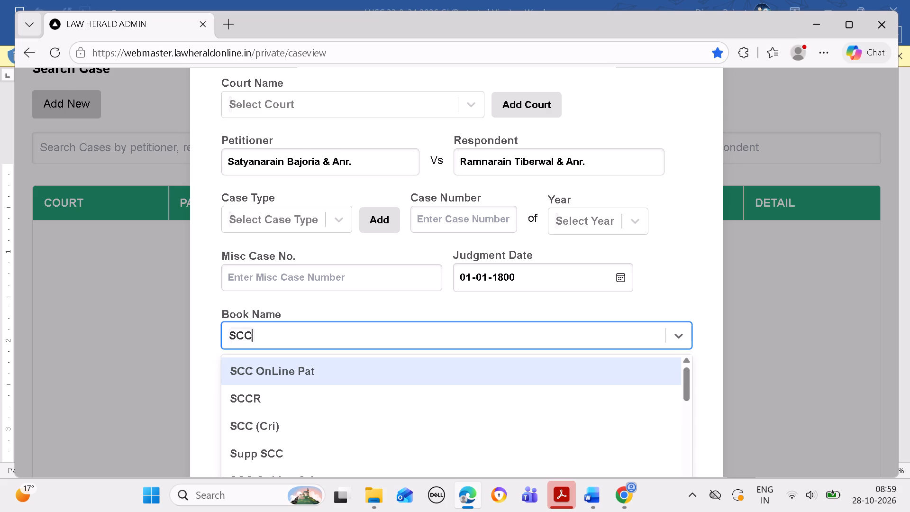
pyautogui.press('Down')
pyautogui.press('Down')
pyautogui.press('Down')
pyautogui.press('Down')
pyautogui.press('Down')
pyautogui.press('Down')
pyautogui.press('Down')
pyautogui.press('Down')
pyautogui.press('Down')
pyautogui.press('Down')
pyautogui.press('Down')
pyautogui.press('Down')
pyautogui.press('Down')
pyautogui.press('Down')
pyautogui.press('Down')
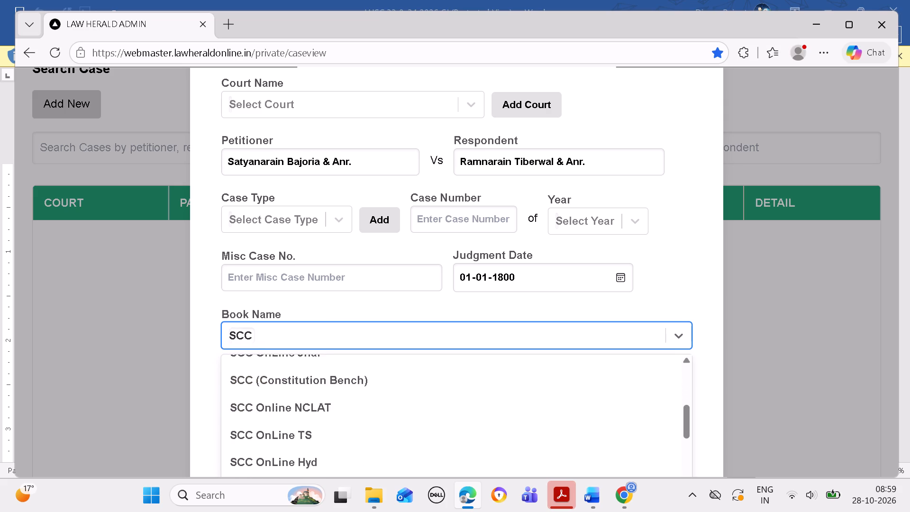
pyautogui.press('Down')
pyautogui.press('Down')
pyautogui.press('Down')
pyautogui.click(405, 434)
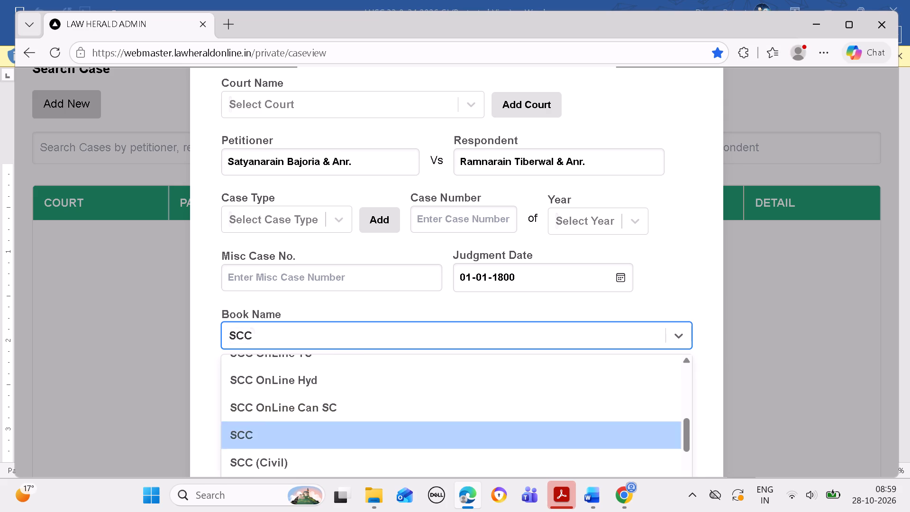
# Choose the blank "( )" option as the citation's court, check against the Word list, and submit entry 25's new case.
pyautogui.click(415, 443)
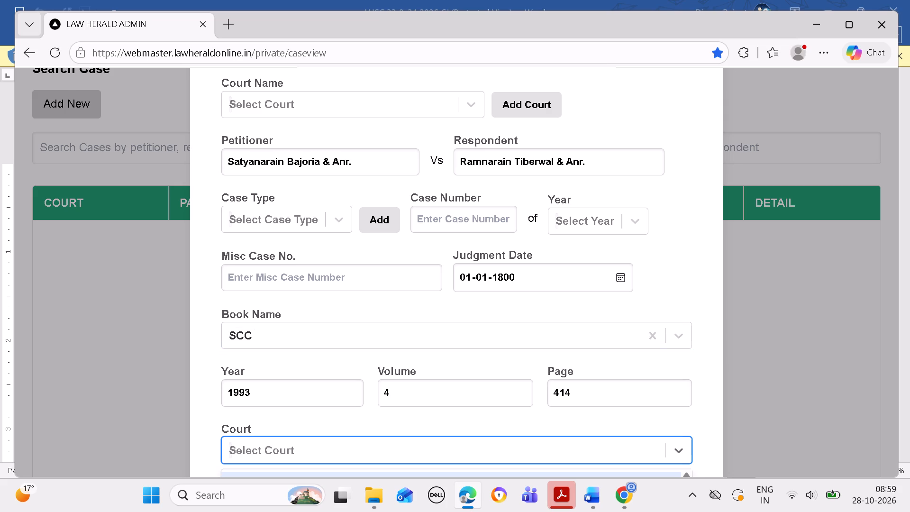
pyautogui.click(418, 473)
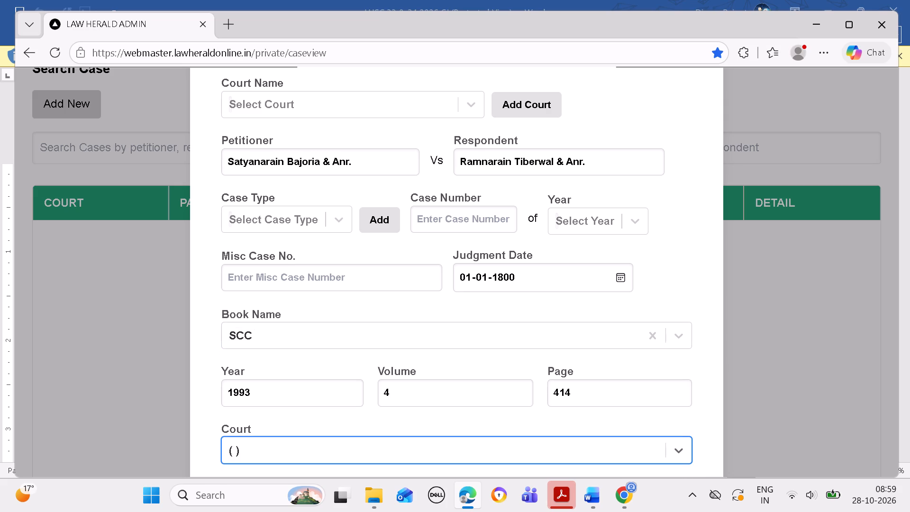
pyautogui.click(594, 493)
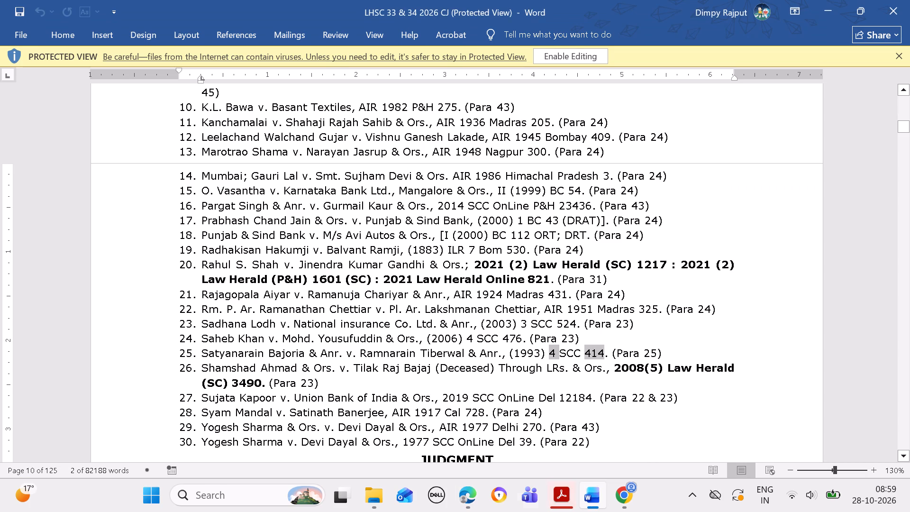
pyautogui.click(472, 494)
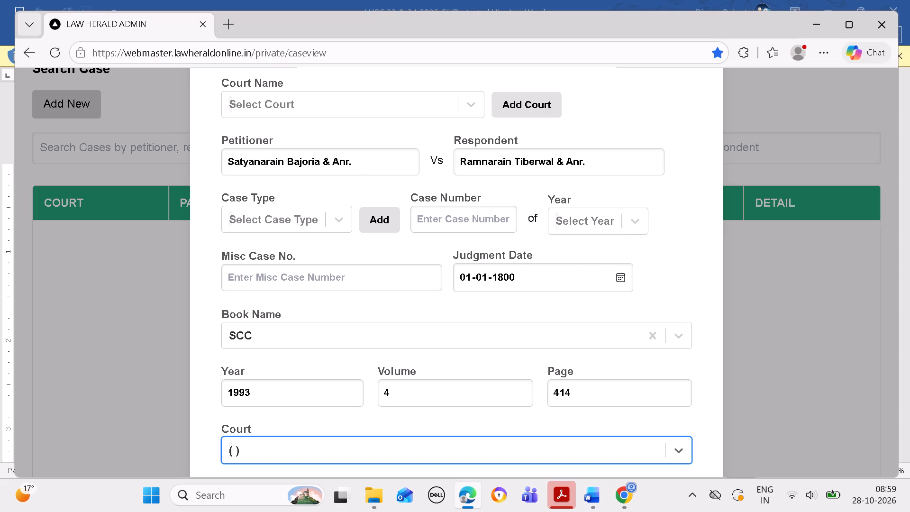
pyautogui.click(588, 497)
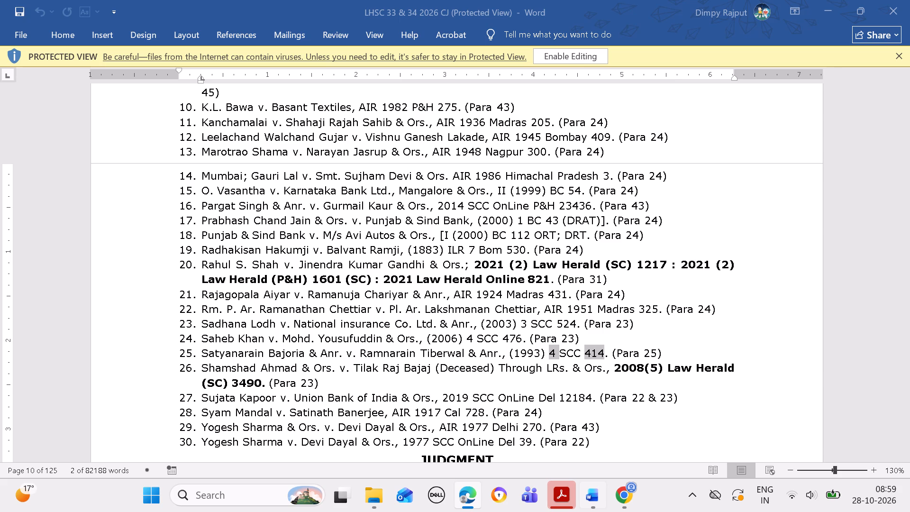
pyautogui.click(463, 494)
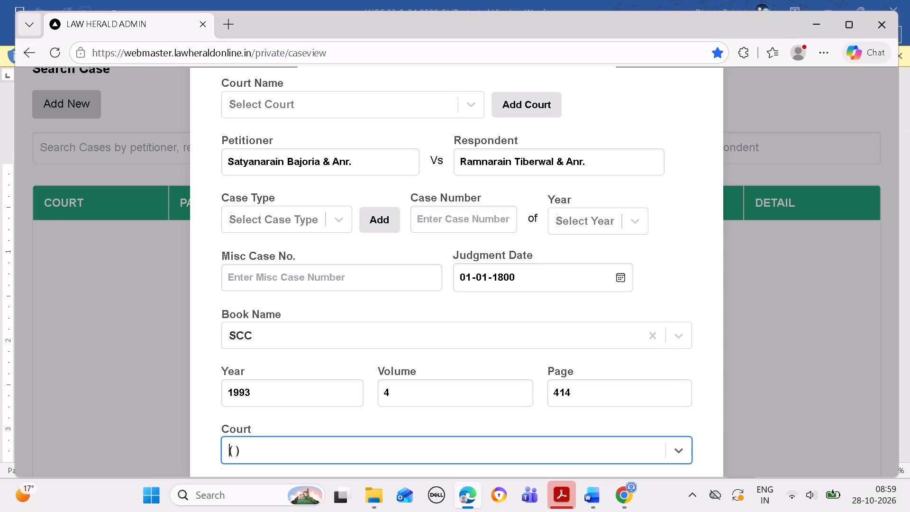
pyautogui.press('Return')
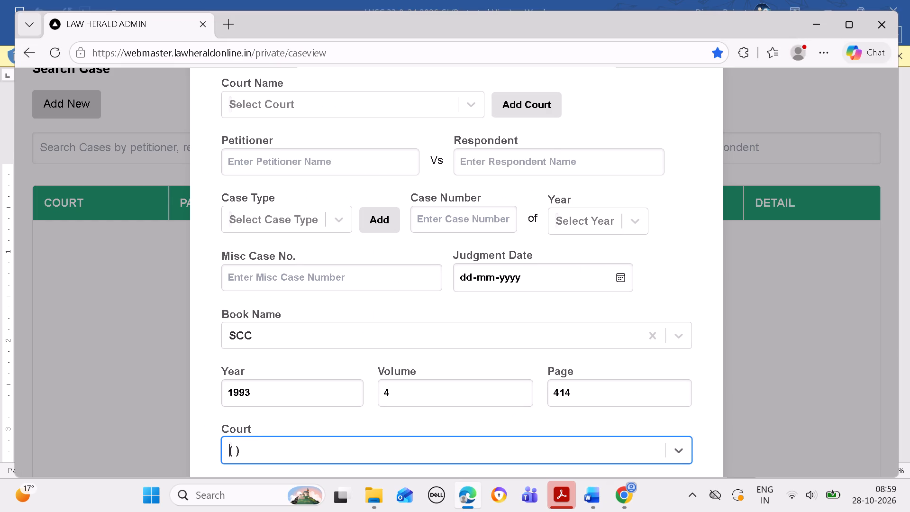
pyautogui.click(593, 153)
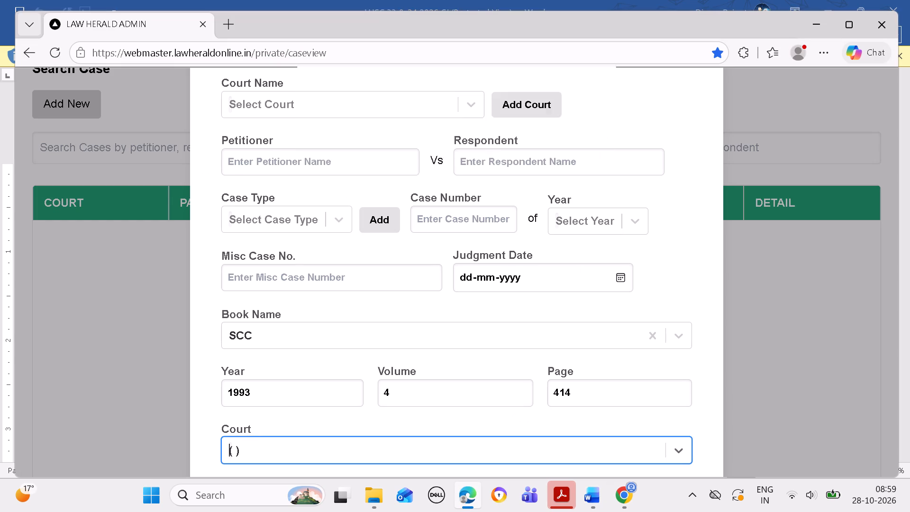
pyautogui.click(593, 153)
pyautogui.scroll(-2, 591, 306)
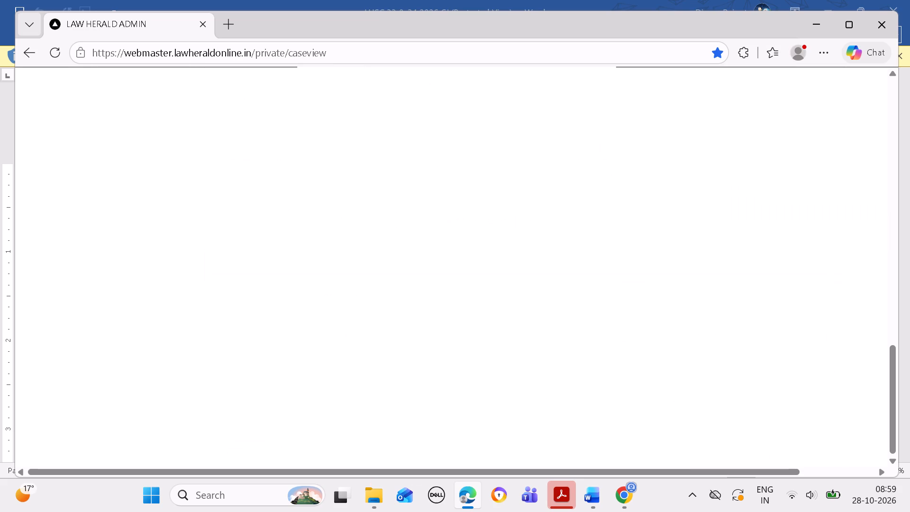
pyautogui.scroll(-4, 591, 306)
# Search the existing cases by entry 26's petitioner, copied from the Word list.
pyautogui.click(594, 489)
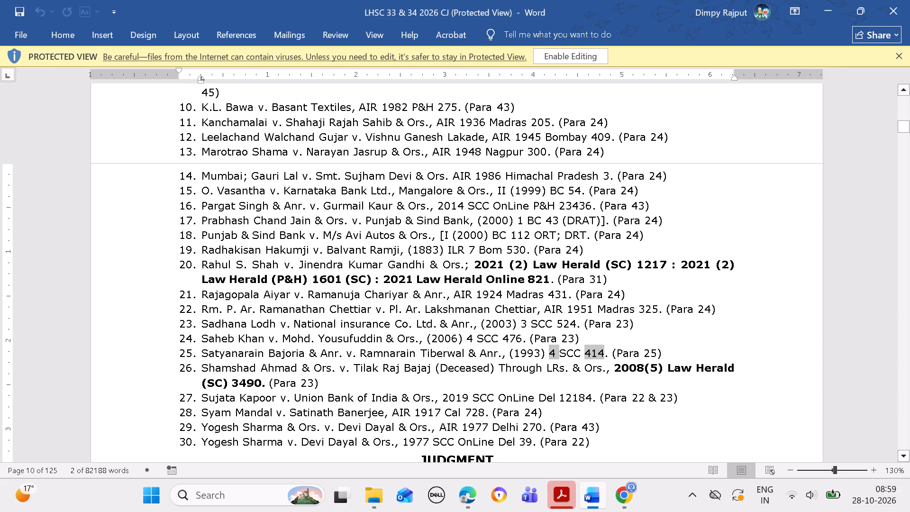
pyautogui.moveTo(203, 364); pyautogui.dragTo(347, 361)
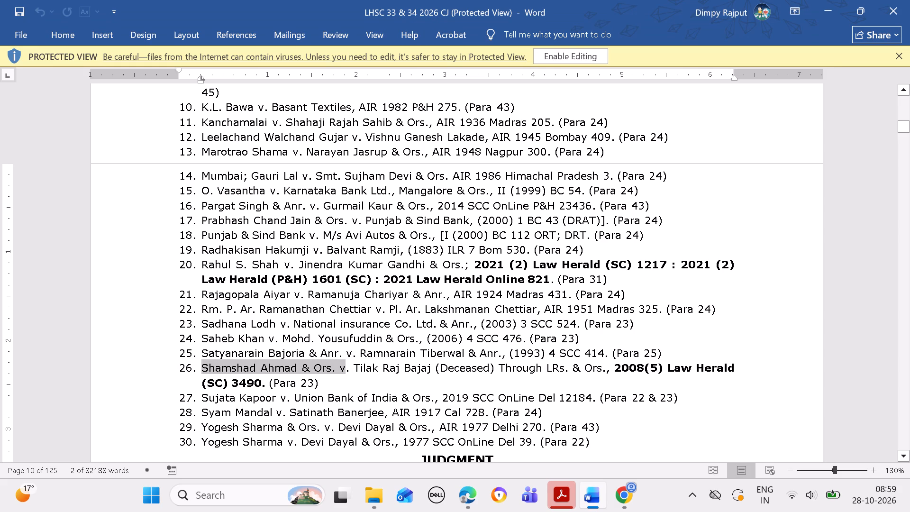
pyautogui.moveTo(347, 361); pyautogui.dragTo(336, 362)
pyautogui.hotkey('ctrl', 'c')
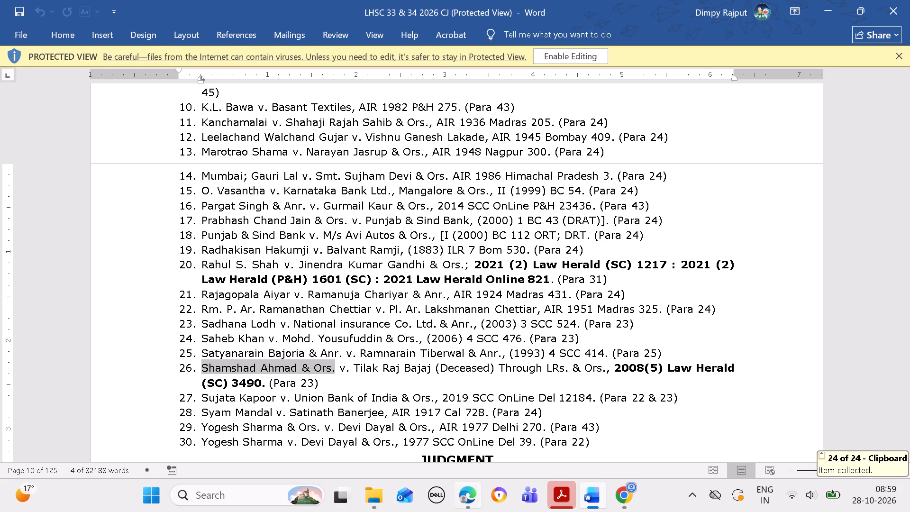
pyautogui.click(476, 490)
pyautogui.scroll(2, 360, 401)
pyautogui.click(278, 430)
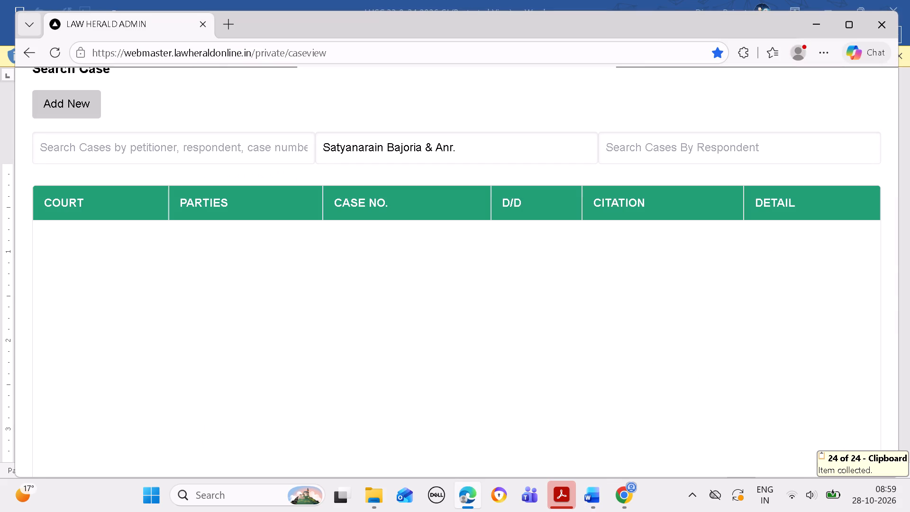
pyautogui.moveTo(466, 147); pyautogui.dragTo(303, 145)
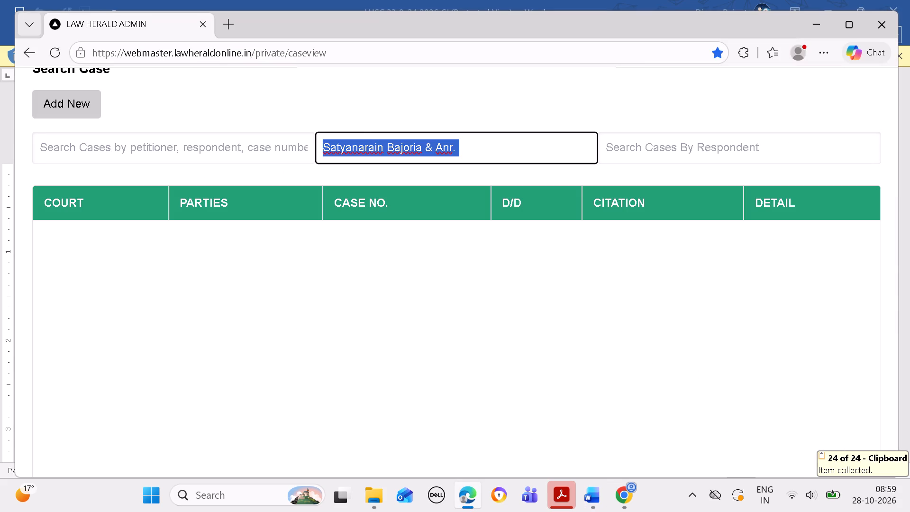
pyautogui.press('BackSpace')
pyautogui.hotkey('ctrl', 'v')
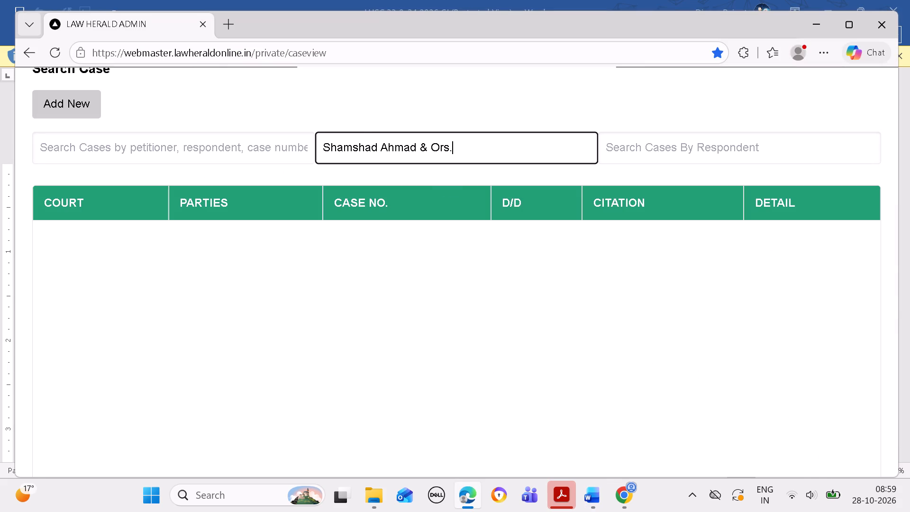
# Start a new case for entry 26 with the copied petitioner name in the petitioner field.
pyautogui.click(90, 100)
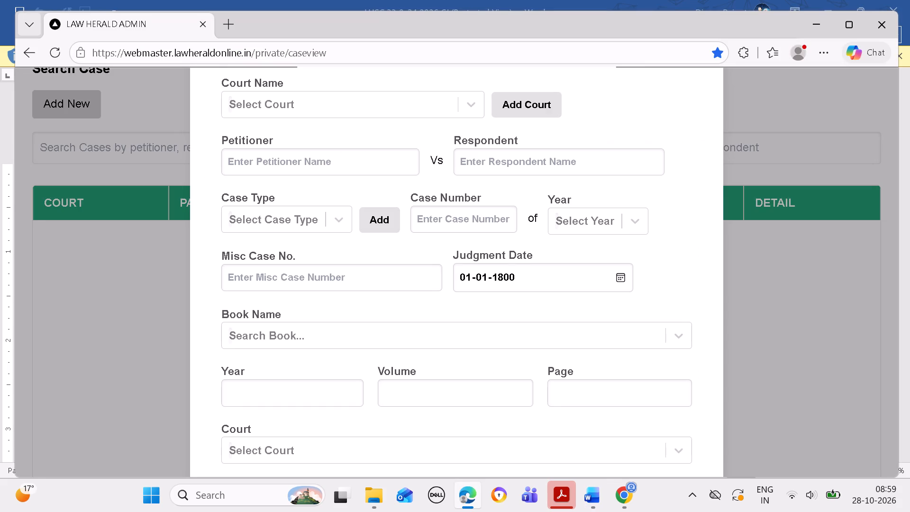
pyautogui.click(340, 160)
pyautogui.hotkey('ctrl', 'v')
# Fill in the new case's respondent with entry 26's respondent name, including "(Deceased) Through LRs. & Ors.", copied from the Word list.
pyautogui.click(597, 487)
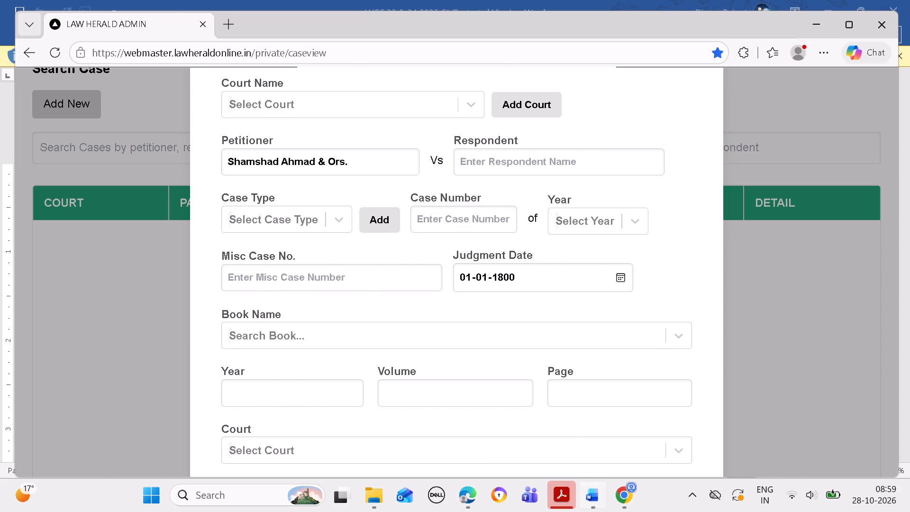
pyautogui.moveTo(355, 365); pyautogui.dragTo(361, 364)
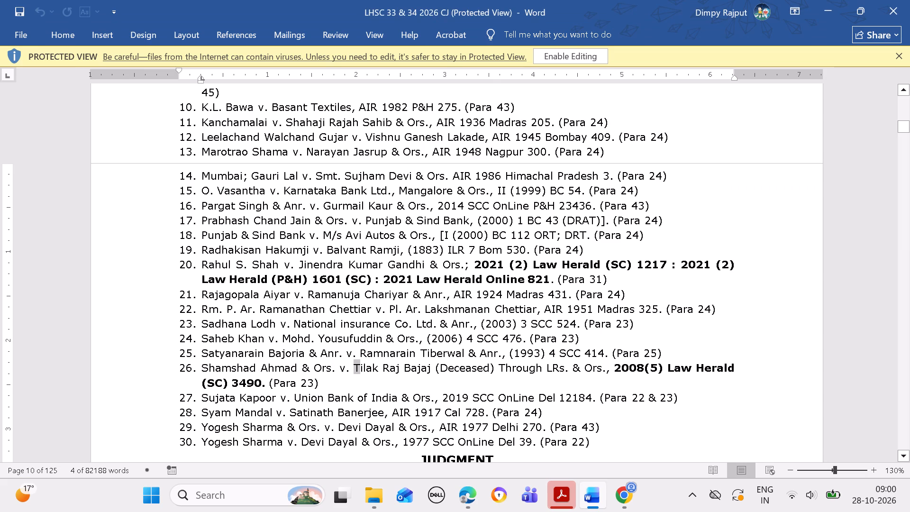
pyautogui.moveTo(361, 364); pyautogui.dragTo(510, 363)
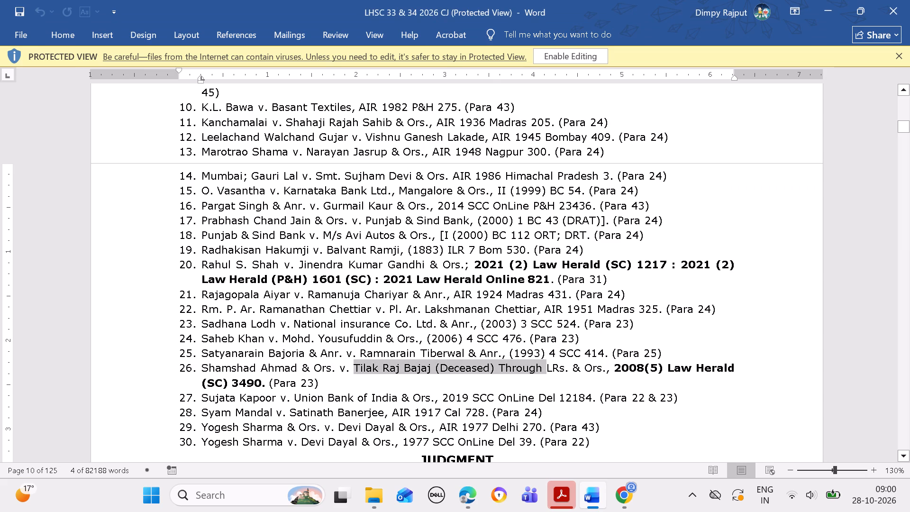
pyautogui.moveTo(510, 363); pyautogui.dragTo(605, 368)
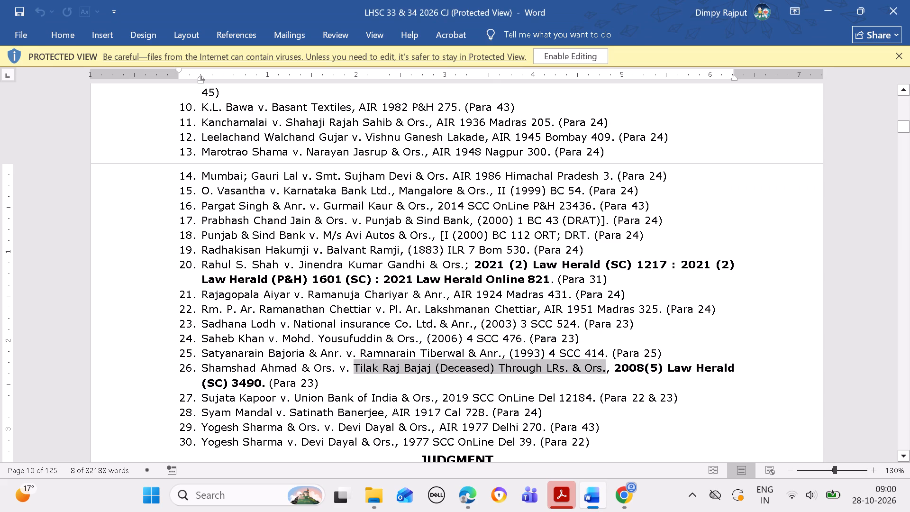
pyautogui.hotkey('ctrl', 'c')
pyautogui.click(476, 488)
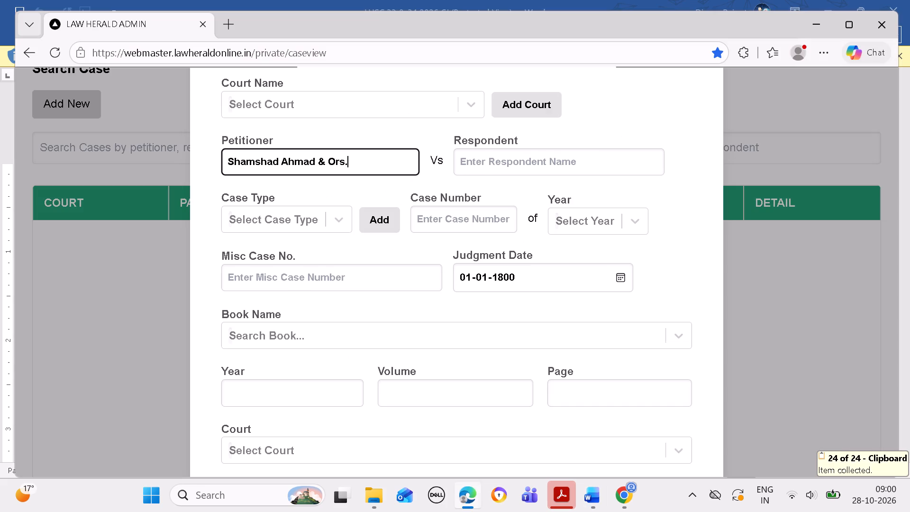
pyautogui.click(538, 163)
pyautogui.hotkey('ctrl', 'v')
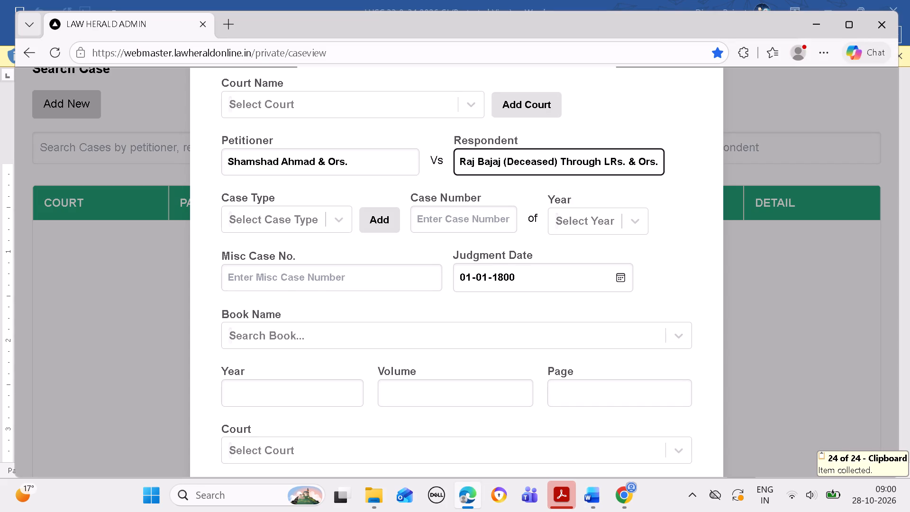
# Fill in entry 26's citation year 2008 and volume 5, copied from the Word list, leaving no bracket after the volume.
pyautogui.click(596, 491)
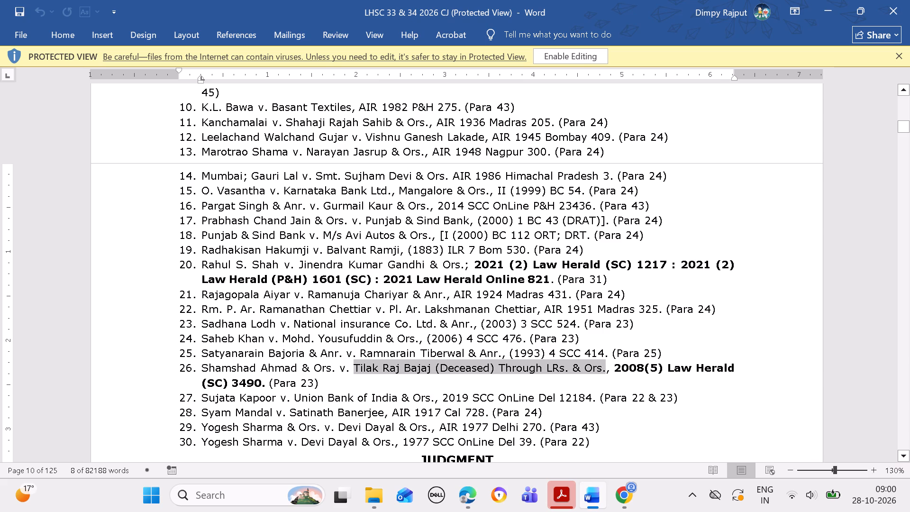
pyautogui.moveTo(614, 361); pyautogui.dragTo(644, 365)
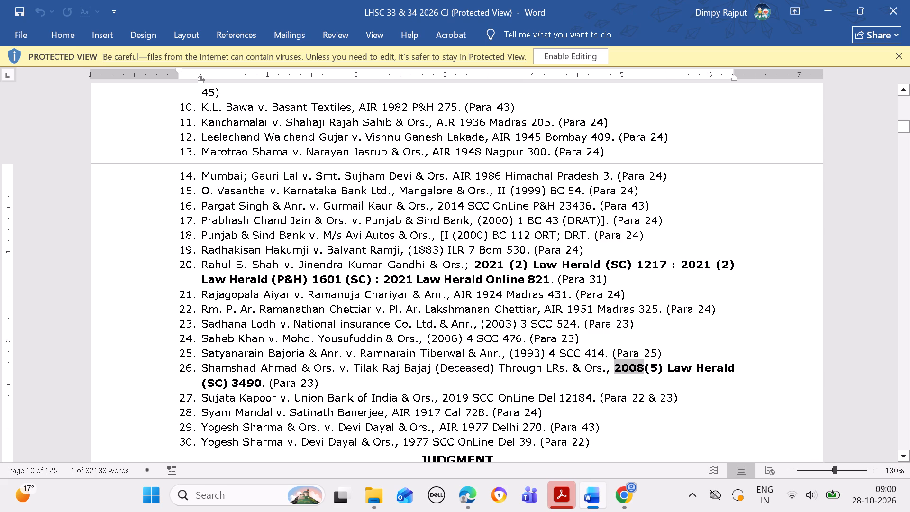
pyautogui.hotkey('ctrl', 'c')
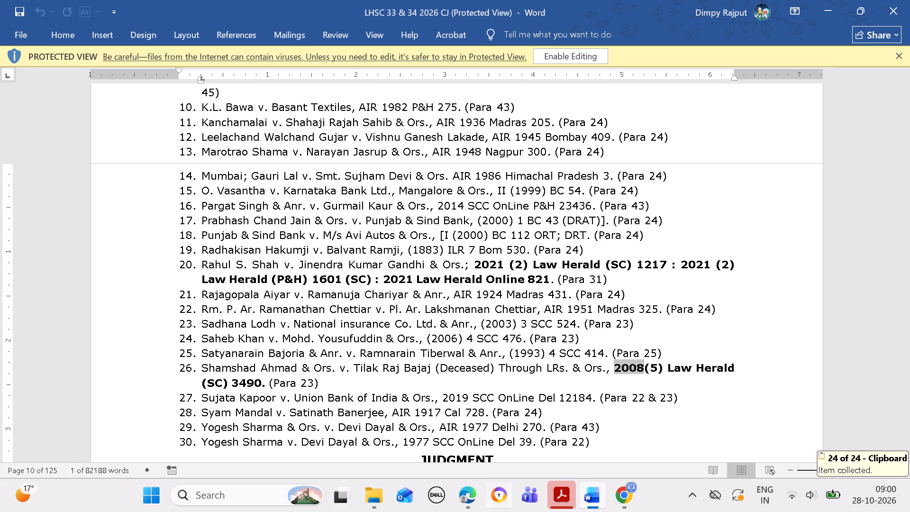
pyautogui.click(478, 490)
pyautogui.click(317, 392)
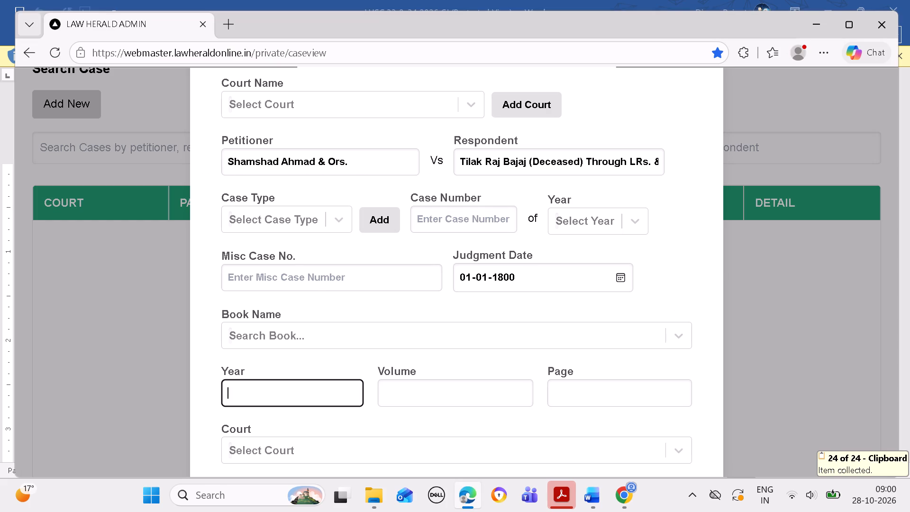
pyautogui.hotkey('ctrl', 'v')
pyautogui.click(598, 487)
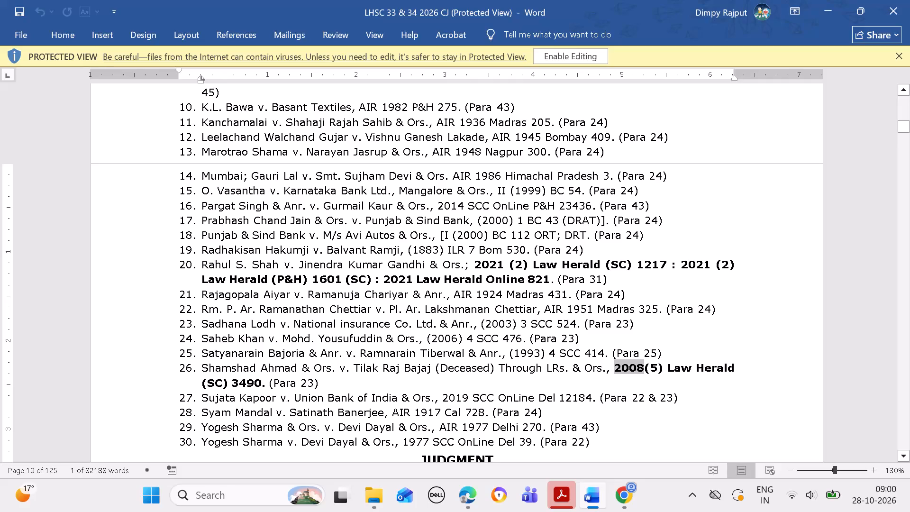
pyautogui.moveTo(649, 365); pyautogui.dragTo(661, 366)
pyautogui.hotkey('ctrl', 'c')
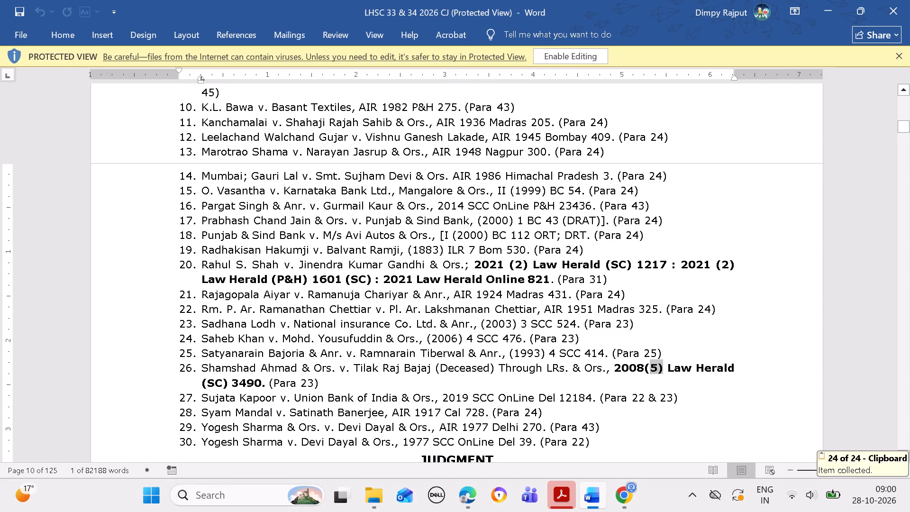
pyautogui.click(473, 493)
pyautogui.click(474, 496)
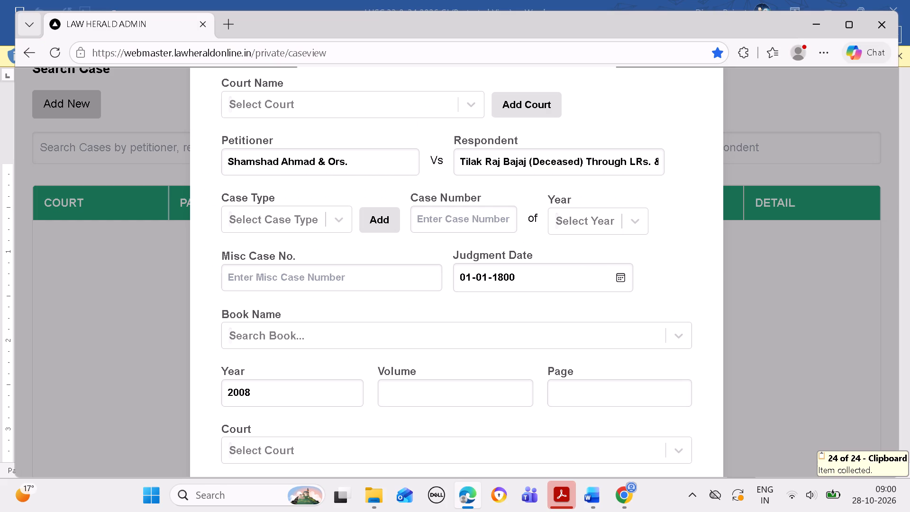
pyautogui.click(455, 380)
pyautogui.hotkey('ctrl', 'v')
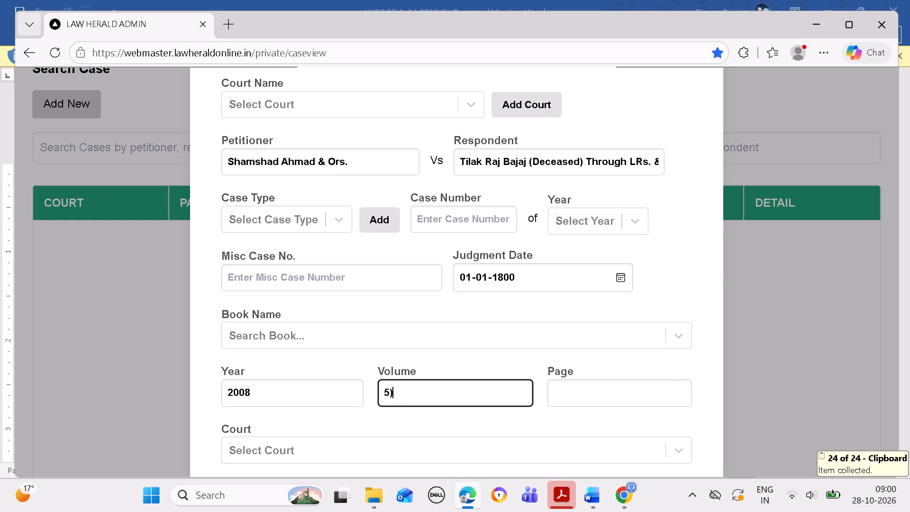
pyautogui.press('BackSpace')
# Set the new case's book name to Law Herald (SC), using the name copied from entry 26's citation.
pyautogui.click(601, 497)
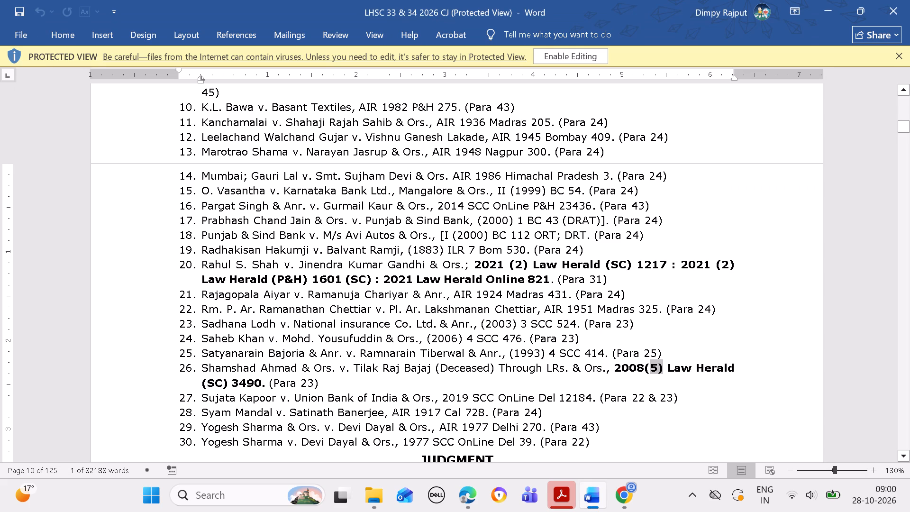
pyautogui.moveTo(670, 369); pyautogui.dragTo(673, 369)
pyautogui.moveTo(673, 369); pyautogui.dragTo(719, 368)
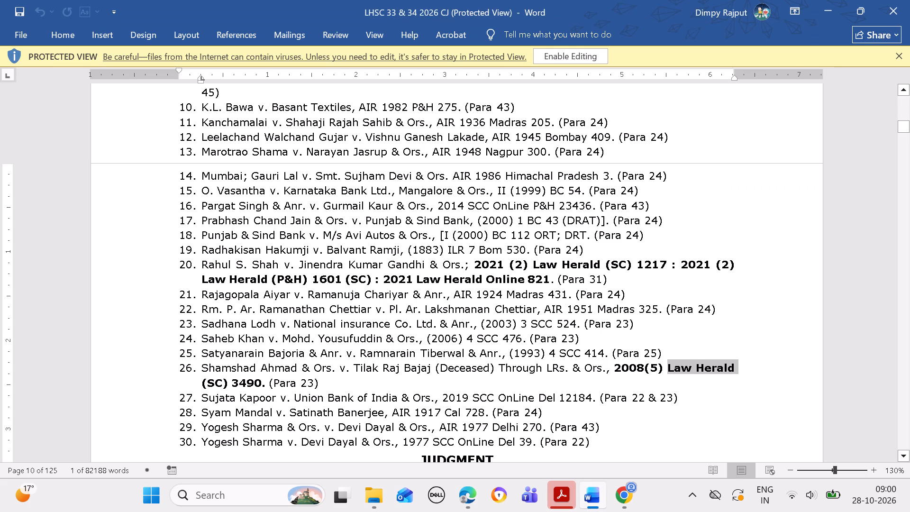
pyautogui.moveTo(719, 368); pyautogui.dragTo(461, 376)
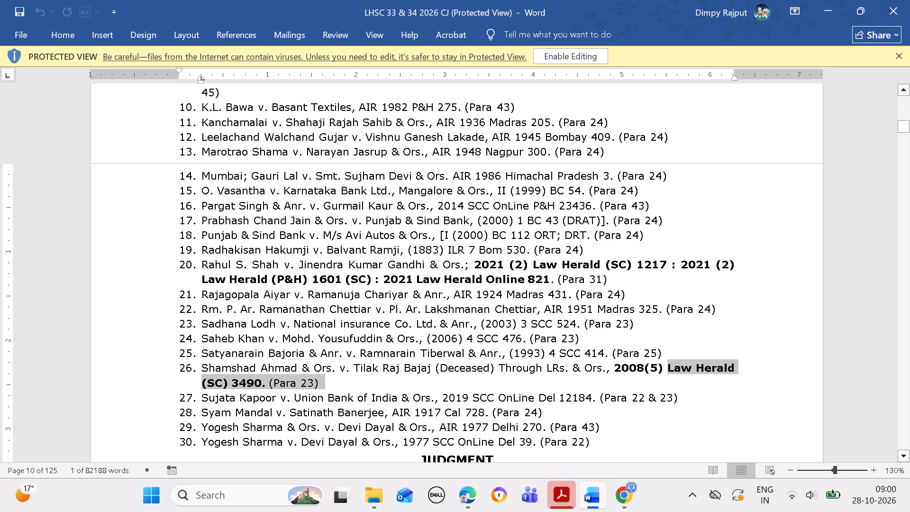
pyautogui.moveTo(461, 376); pyautogui.dragTo(229, 377)
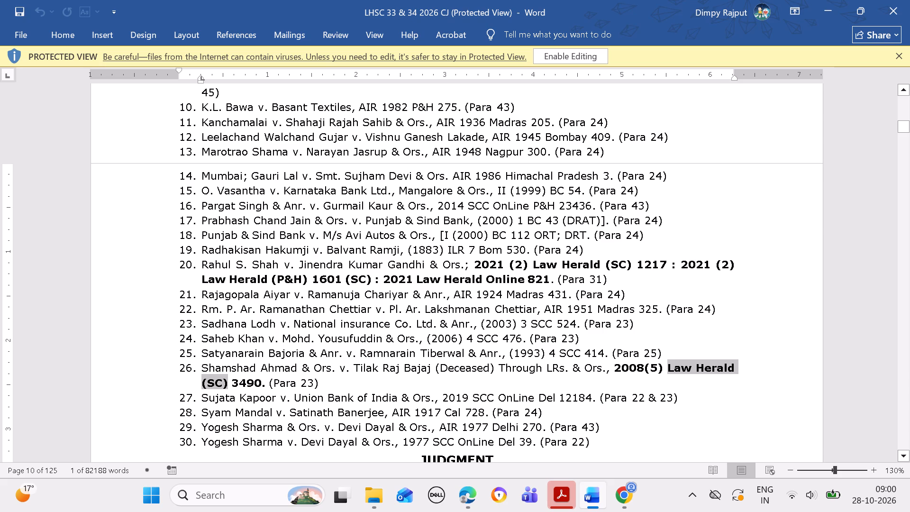
pyautogui.moveTo(229, 377); pyautogui.dragTo(231, 377)
pyautogui.hotkey('ctrl', 'c')
pyautogui.hotkey('ctrl', 'c')
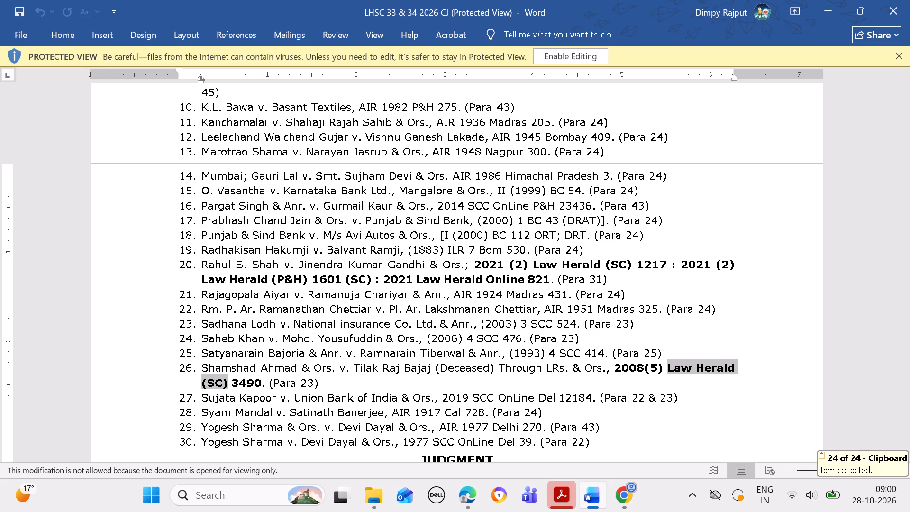
pyautogui.click(464, 497)
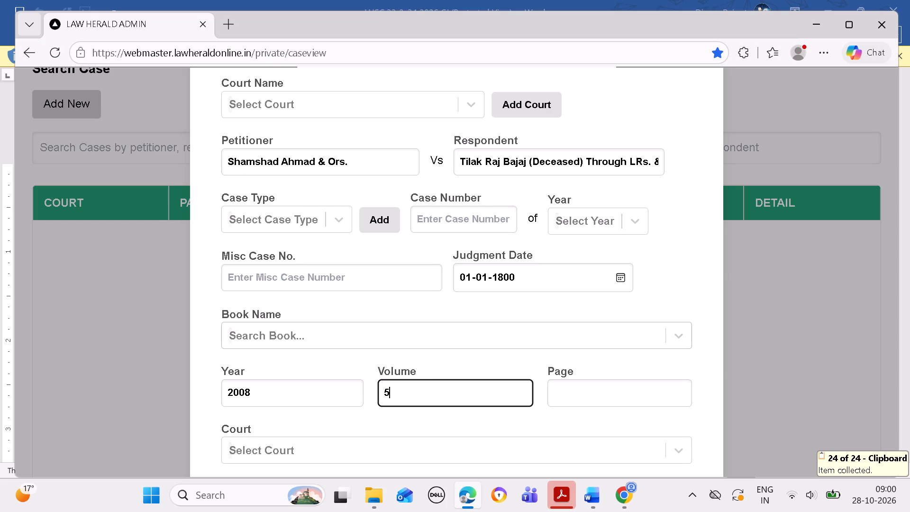
pyautogui.click(469, 327)
pyautogui.hotkey('ctrl', 'v')
pyautogui.click(405, 364)
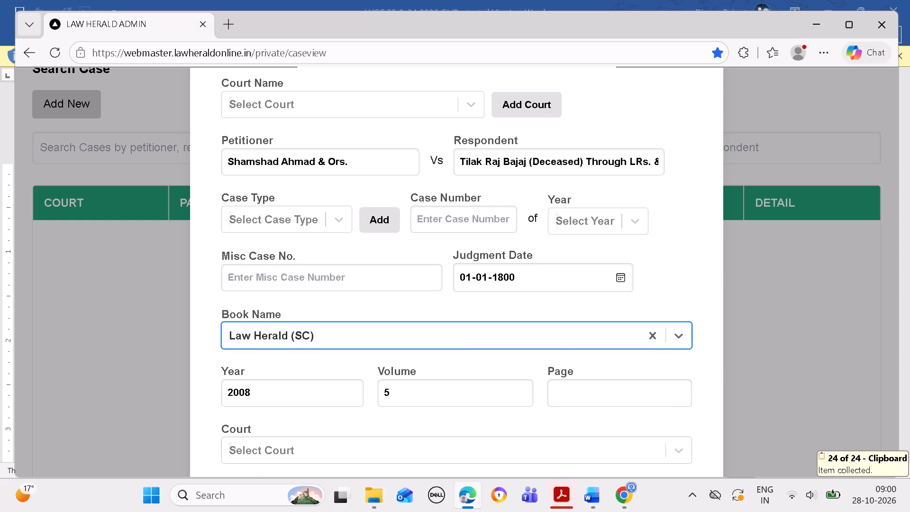
# Enter page 3490 from entry 26's citation and choose the blank "( )" option as the citation's court.
pyautogui.click(592, 491)
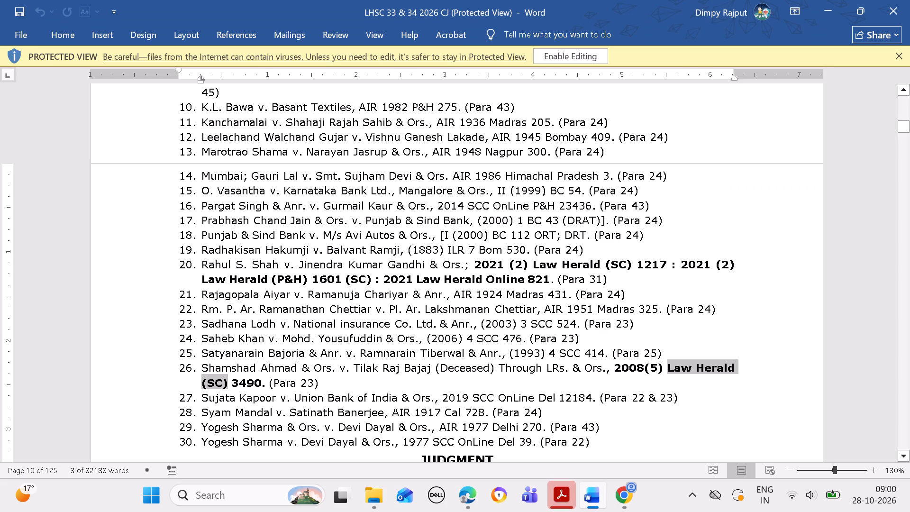
pyautogui.moveTo(232, 381); pyautogui.dragTo(263, 382)
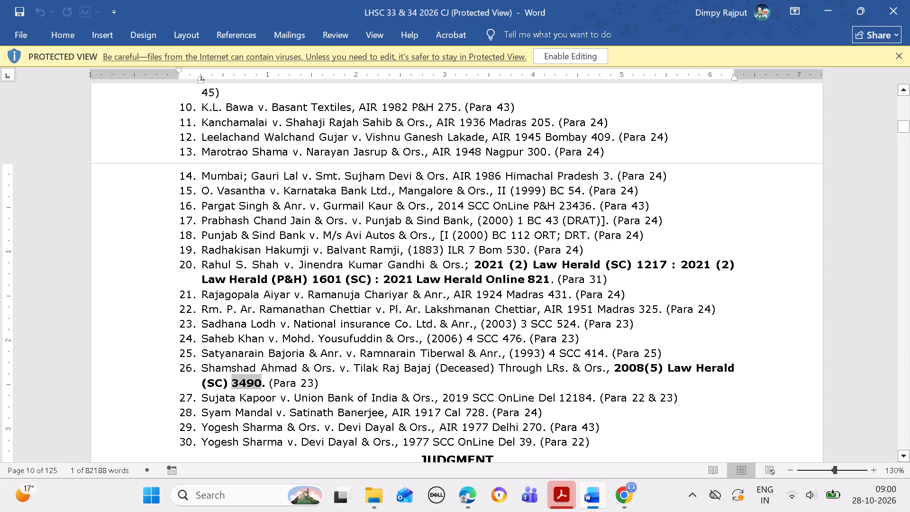
pyautogui.hotkey('ctrl', 'c')
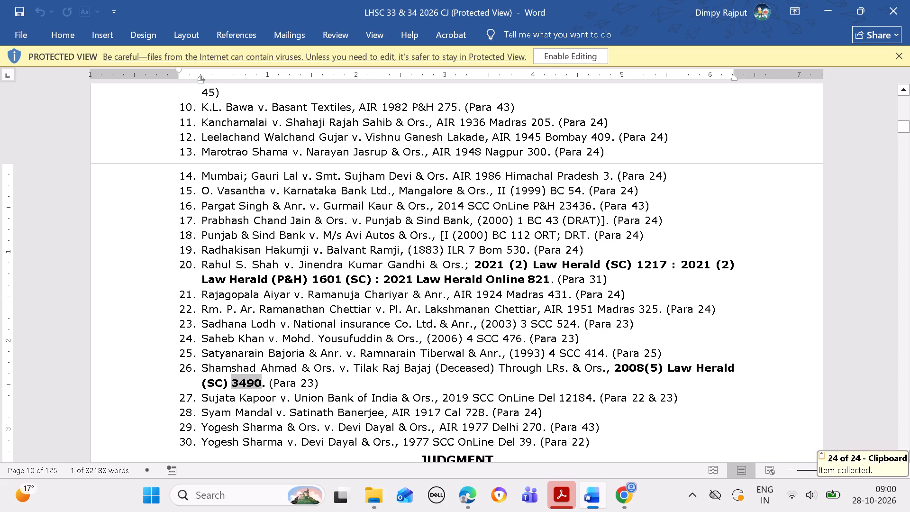
pyautogui.click(464, 496)
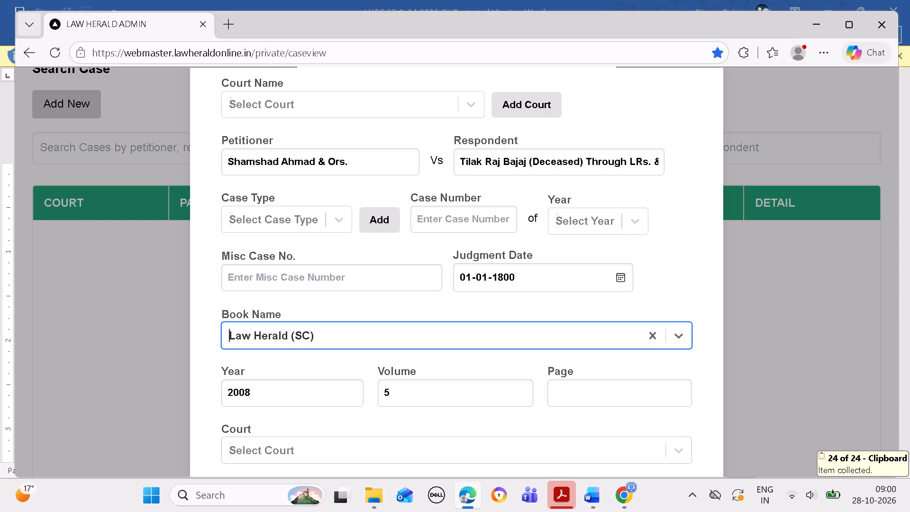
pyautogui.click(590, 397)
pyautogui.hotkey('ctrl', 'v')
pyautogui.click(509, 446)
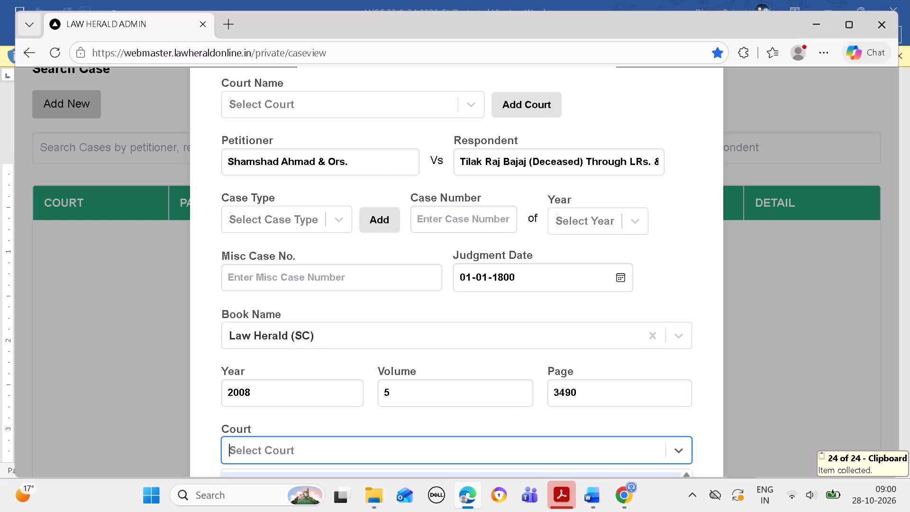
pyautogui.click(506, 472)
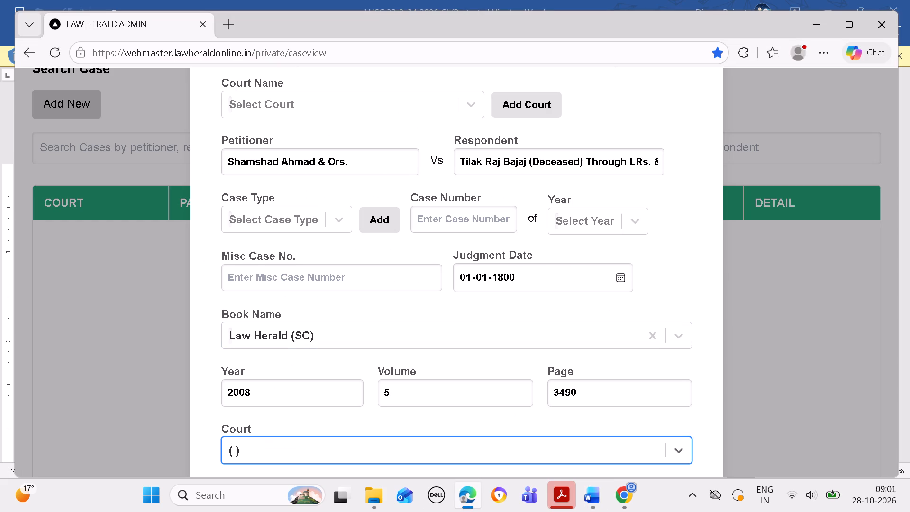
# Set the court name to IN THE SUPREME COURT OF INDIA (SC), submit entry 26's new case, and check the cited cases list.
pyautogui.click(390, 101)
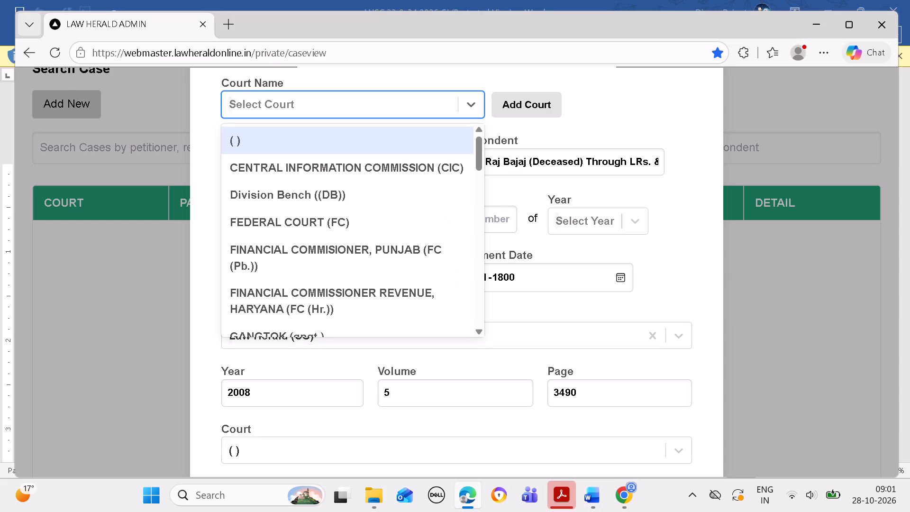
pyautogui.press('i')
pyautogui.write('N THE')
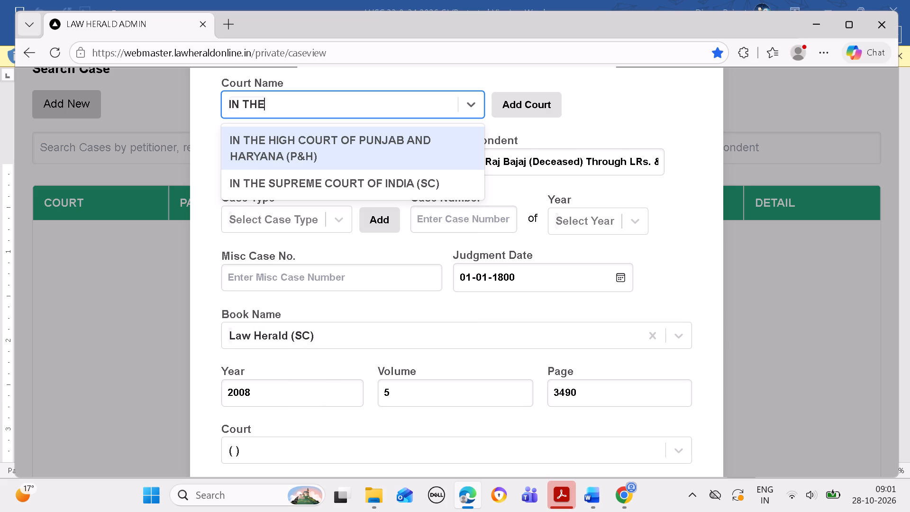
pyautogui.click(391, 175)
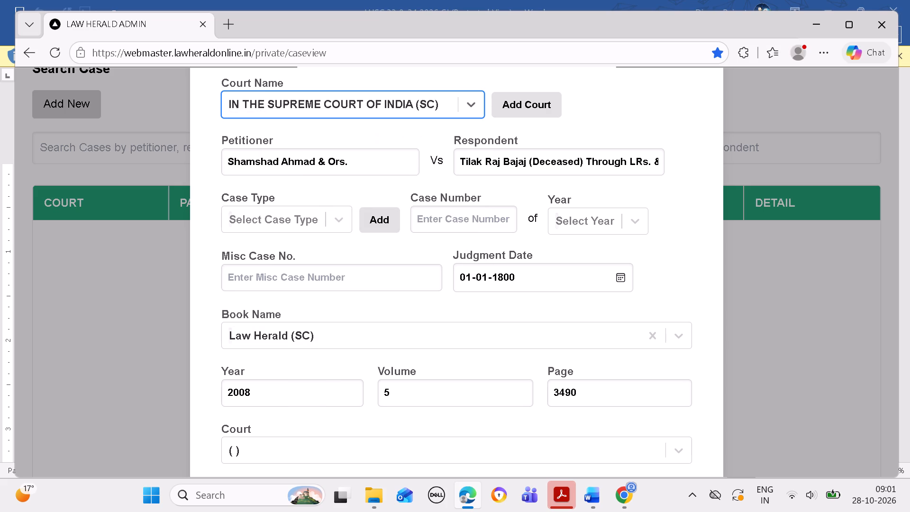
pyautogui.press('Return')
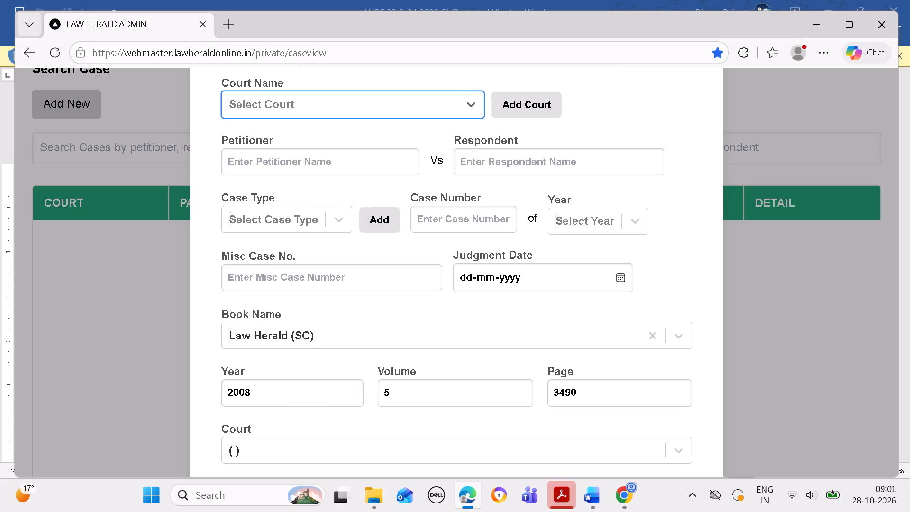
pyautogui.click(588, 151)
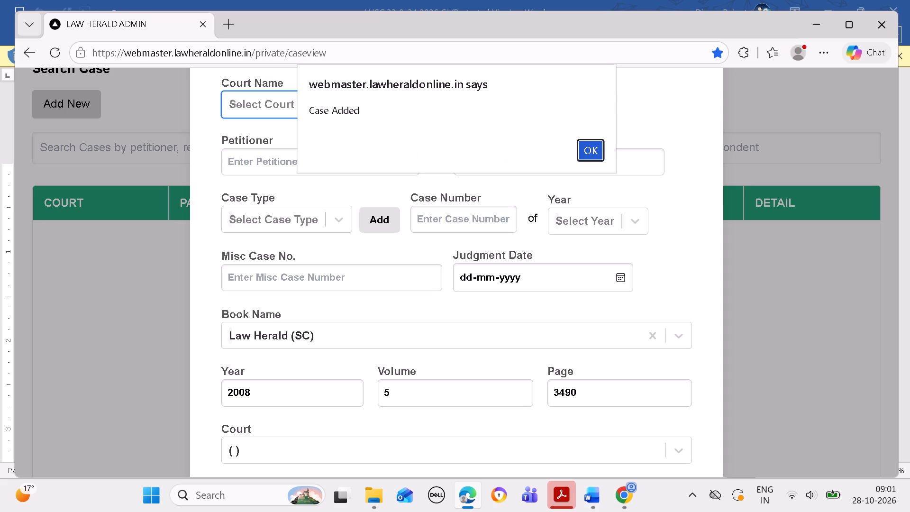
pyautogui.click(594, 149)
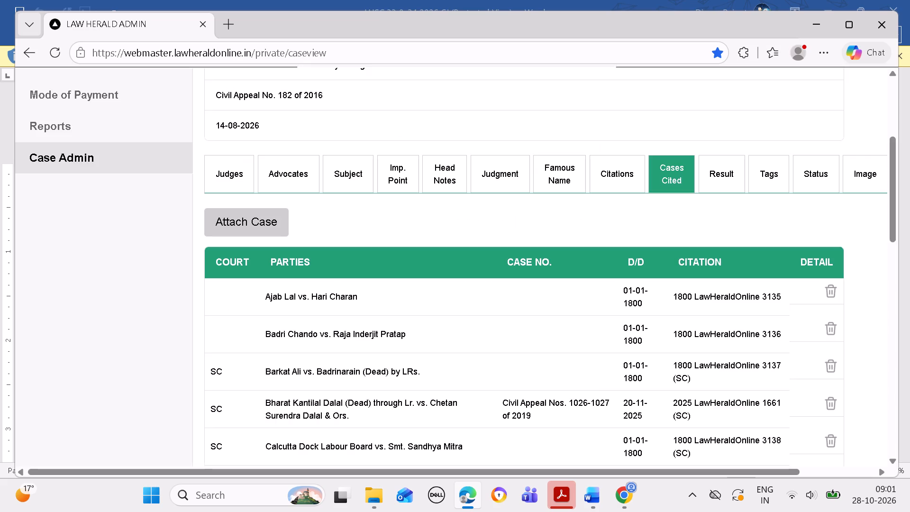
pyautogui.scroll(-10, 567, 276)
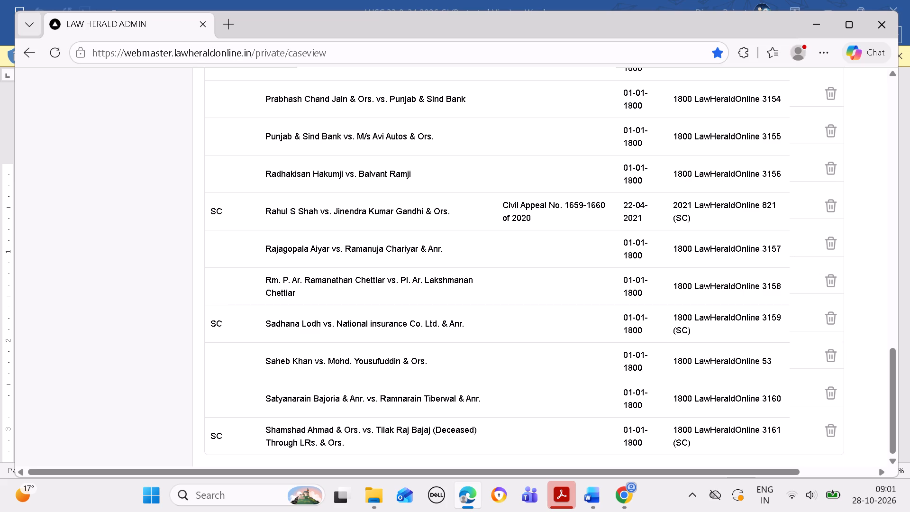
# Search the cases by petitioner using entry 27's petitioner name copied from the Word list, shortened to the first name.
pyautogui.click(597, 501)
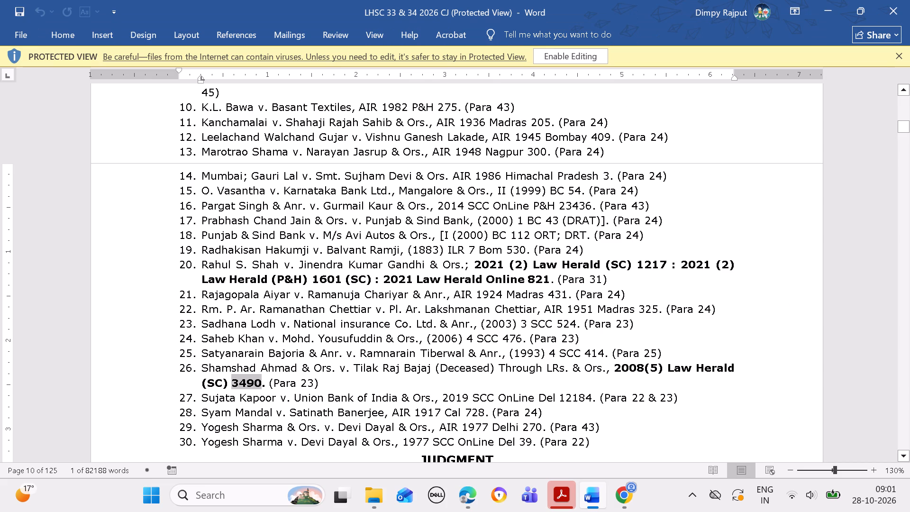
pyautogui.click(476, 492)
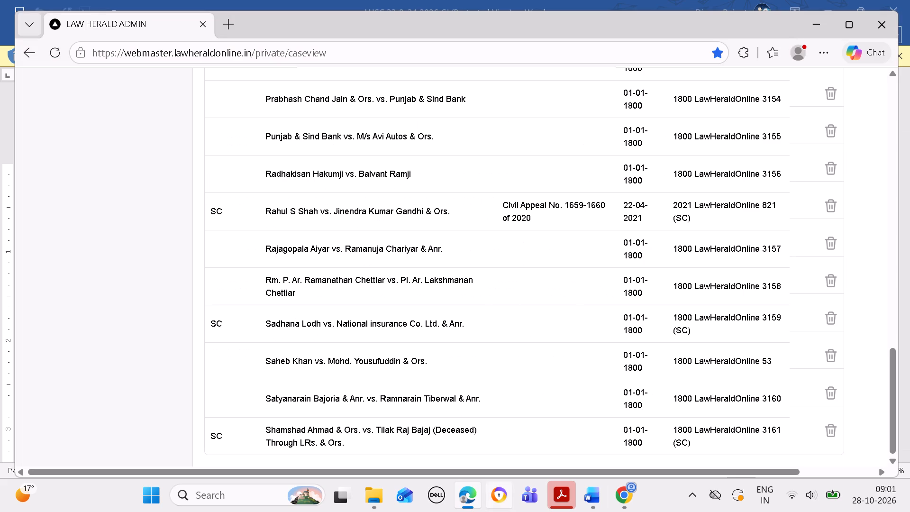
pyautogui.click(593, 490)
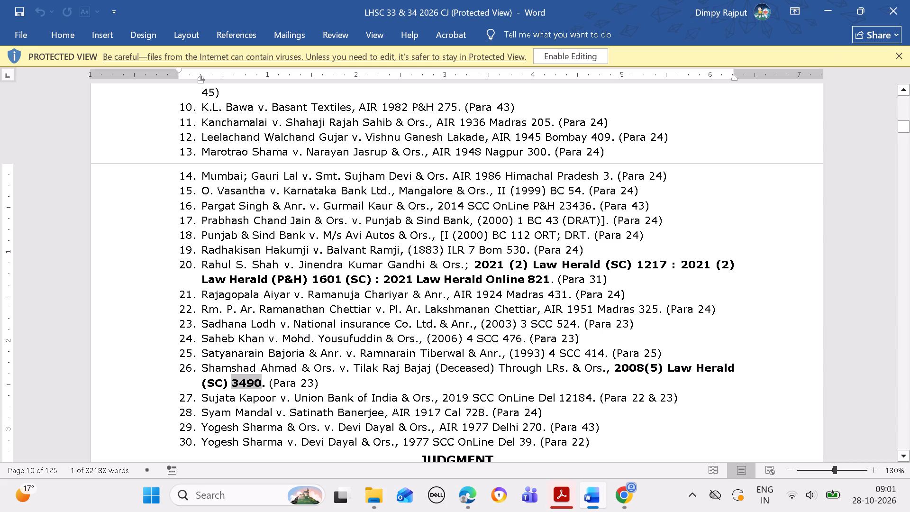
pyautogui.moveTo(202, 396); pyautogui.dragTo(275, 397)
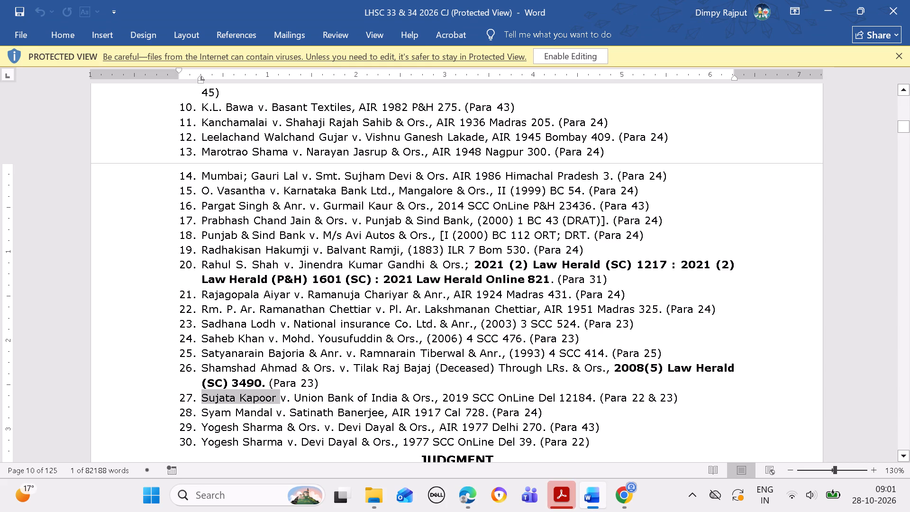
pyautogui.moveTo(275, 397); pyautogui.dragTo(272, 397)
pyautogui.hotkey('ctrl', 'c')
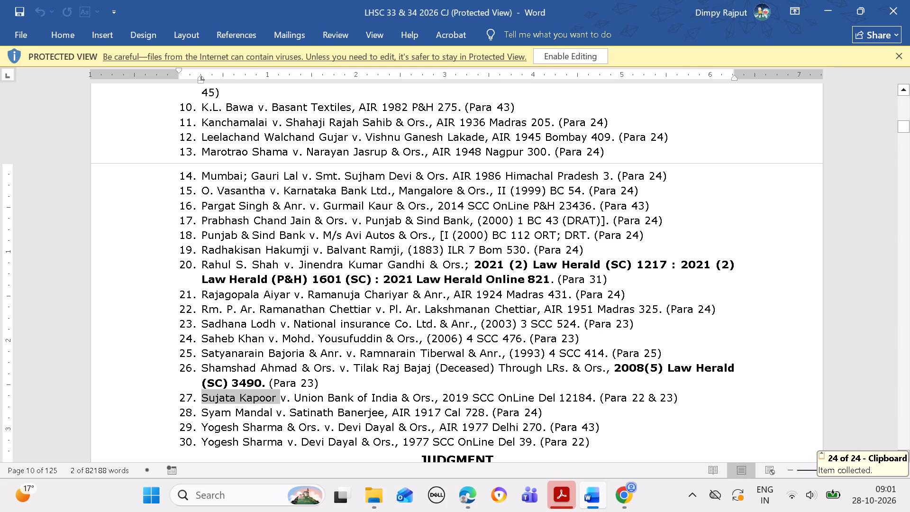
pyautogui.click(466, 494)
pyautogui.click(462, 491)
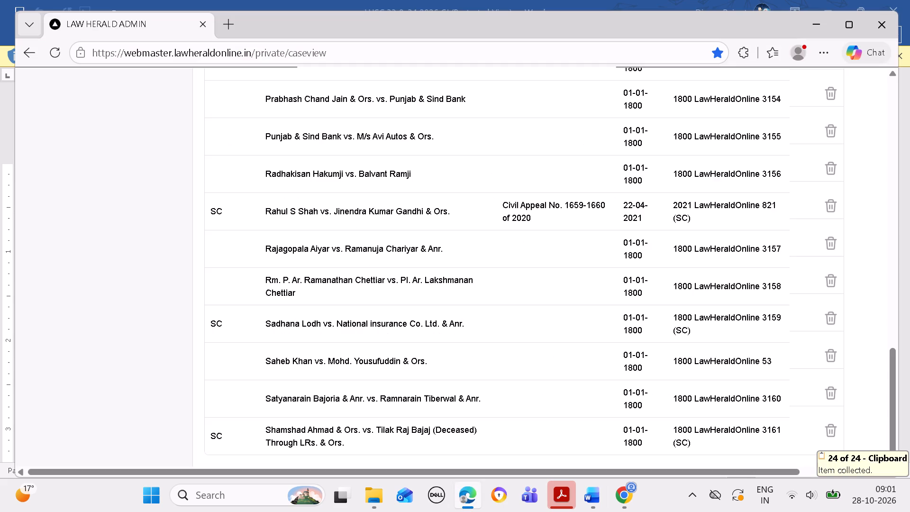
pyautogui.scroll(2, 414, 356)
pyautogui.click(264, 427)
pyautogui.moveTo(467, 147); pyautogui.dragTo(405, 146)
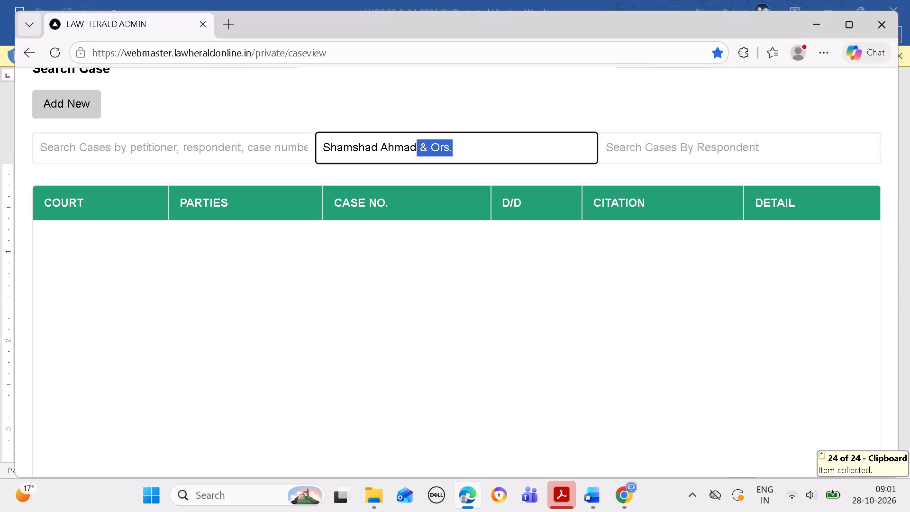
pyautogui.moveTo(405, 146); pyautogui.dragTo(308, 149)
pyautogui.press('BackSpace')
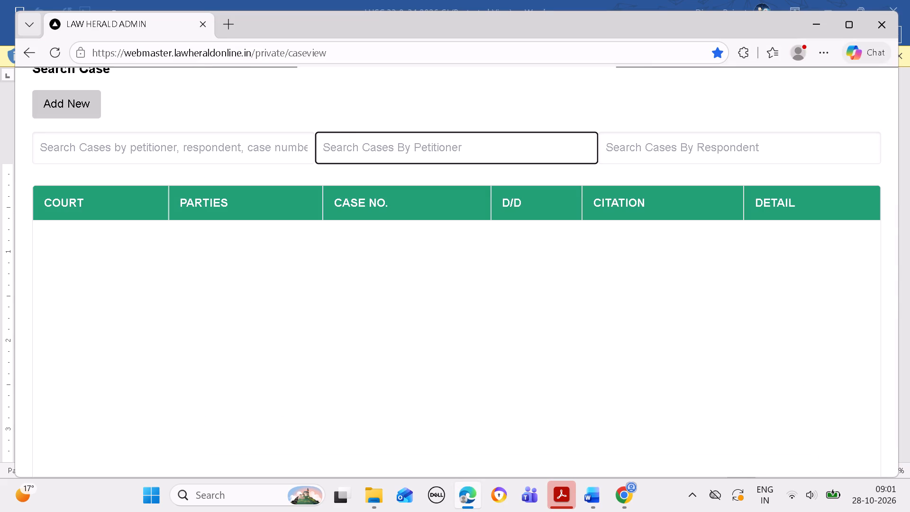
pyautogui.hotkey('ctrl', 'v')
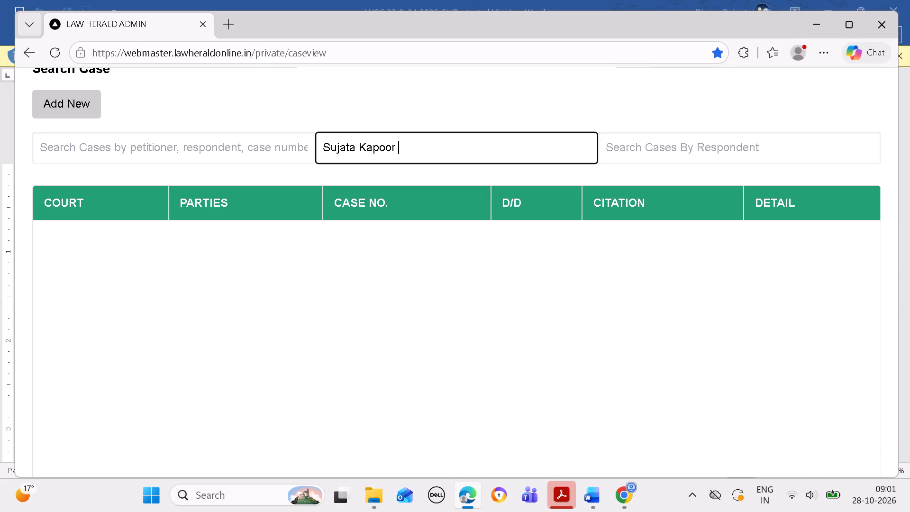
pyautogui.press('BackSpace')
pyautogui.press('BackSpace')
pyautogui.press('BackSpace')
pyautogui.press('BackSpace')
pyautogui.press('BackSpace')
pyautogui.press('BackSpace')
pyautogui.press('BackSpace')
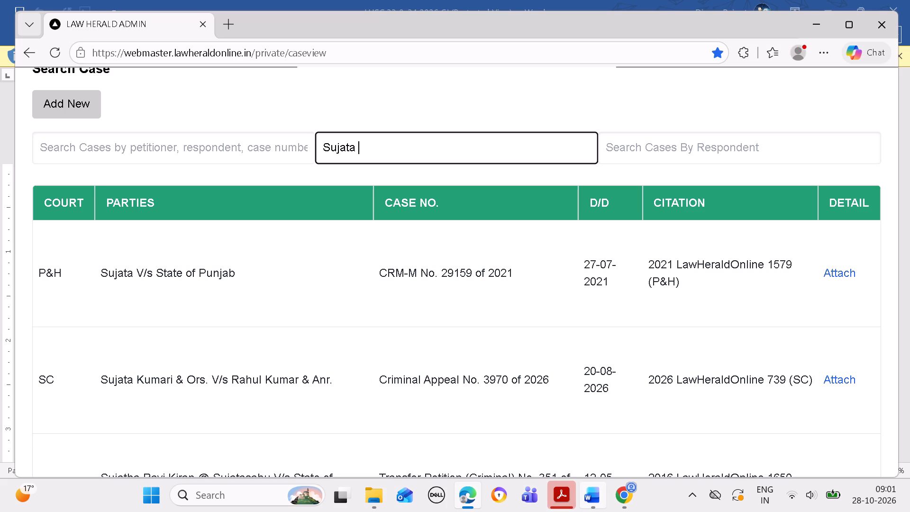
# Add entry 27's respondent, Union Bank of India & Ors., copied from the Word list, to the case search without the stray leading characters.
pyautogui.click(590, 492)
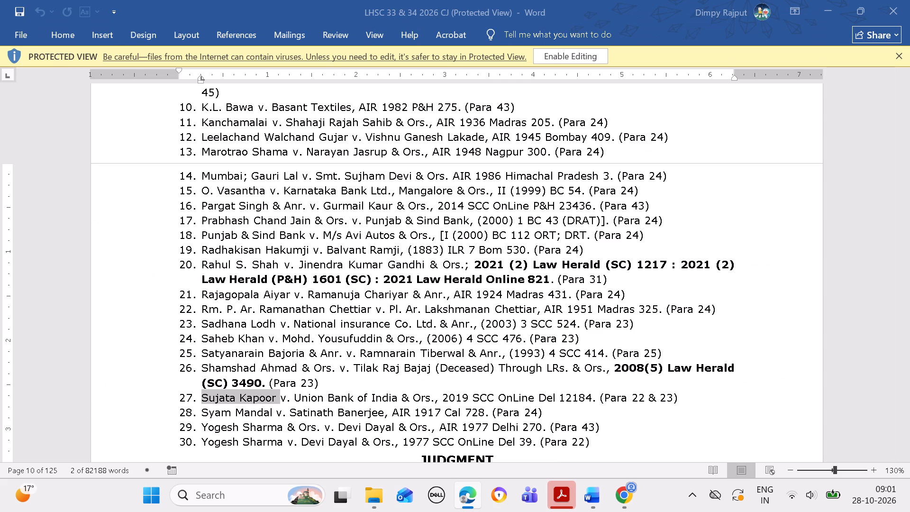
pyautogui.moveTo(291, 396); pyautogui.dragTo(376, 393)
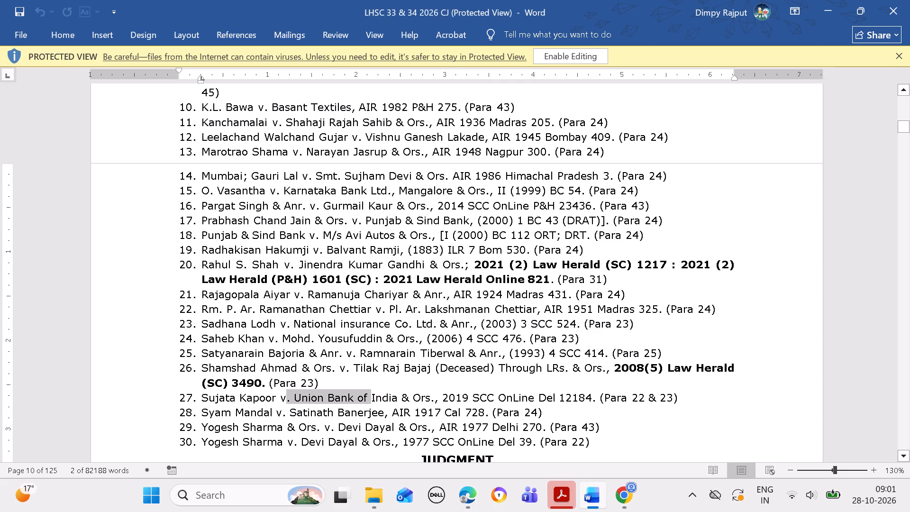
pyautogui.moveTo(376, 393); pyautogui.dragTo(431, 392)
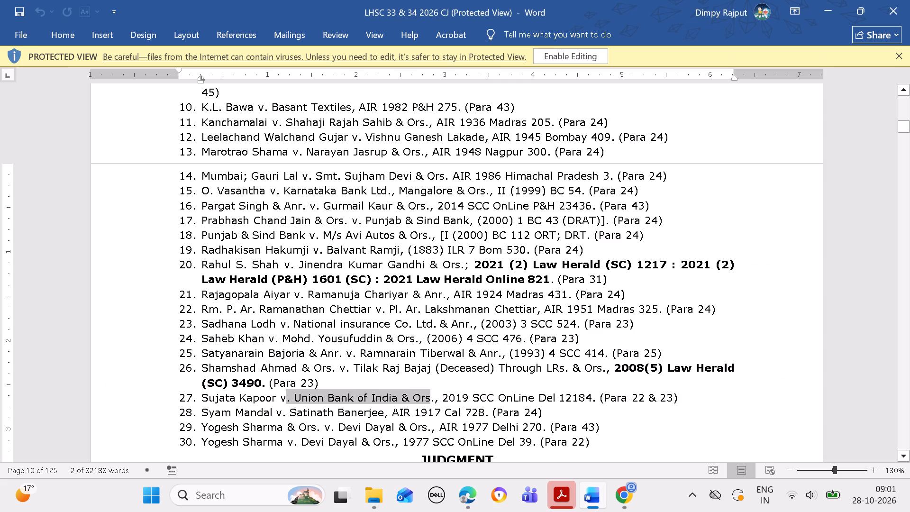
pyautogui.moveTo(431, 392); pyautogui.dragTo(435, 392)
pyautogui.hotkey('ctrl', 'c')
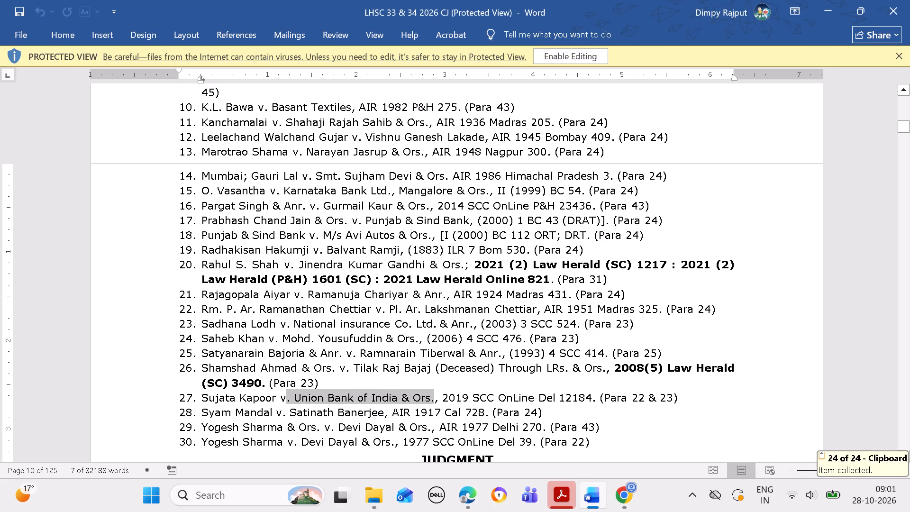
pyautogui.click(467, 491)
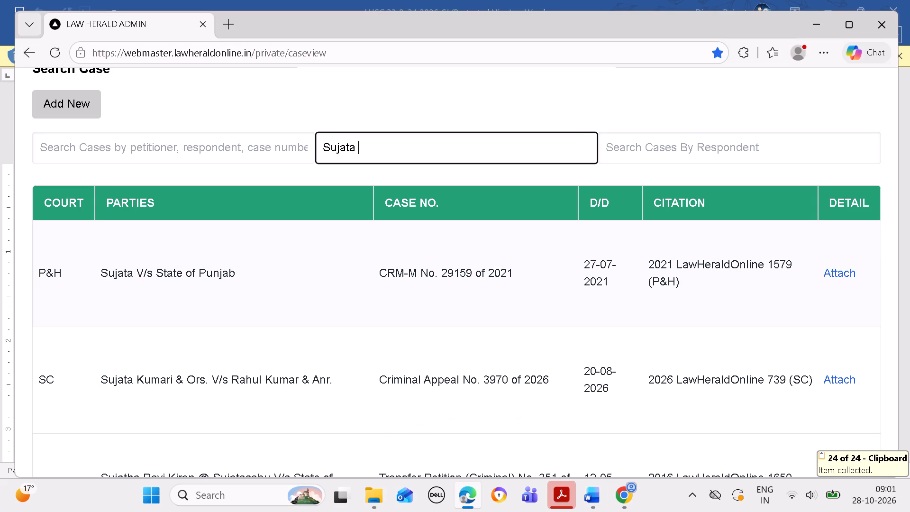
pyautogui.click(632, 146)
pyautogui.hotkey('ctrl', 'v')
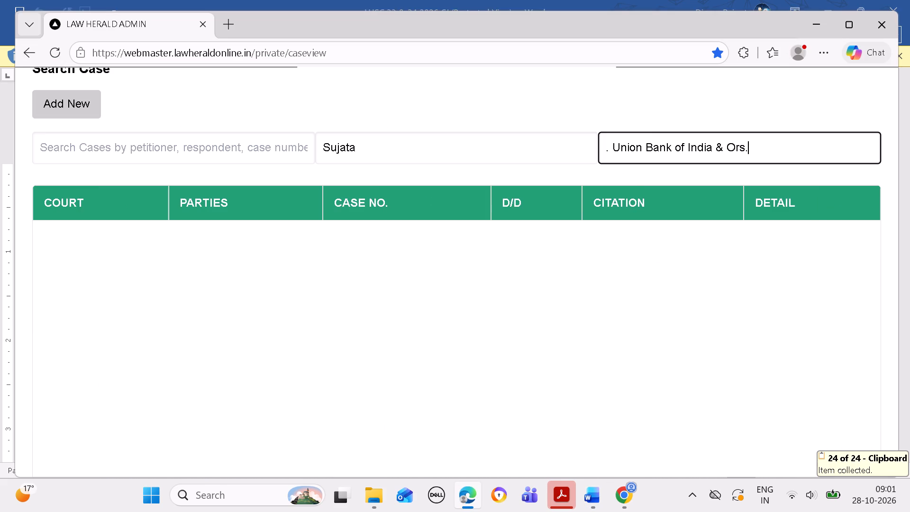
pyautogui.click(611, 150)
pyautogui.press('BackSpace')
pyautogui.press('BackSpace')
pyautogui.press('BackSpace')
pyautogui.press('BackSpace')
pyautogui.press('BackSpace')
pyautogui.press('BackSpace')
pyautogui.press('BackSpace')
pyautogui.press('BackSpace')
pyautogui.press('BackSpace')
pyautogui.press('BackSpace')
pyautogui.press('BackSpace')
pyautogui.press('BackSpace')
pyautogui.press('BackSpace')
pyautogui.press('BackSpace')
pyautogui.press('BackSpace')
pyautogui.press('BackSpace')
pyautogui.press('BackSpace')
pyautogui.press('BackSpace')
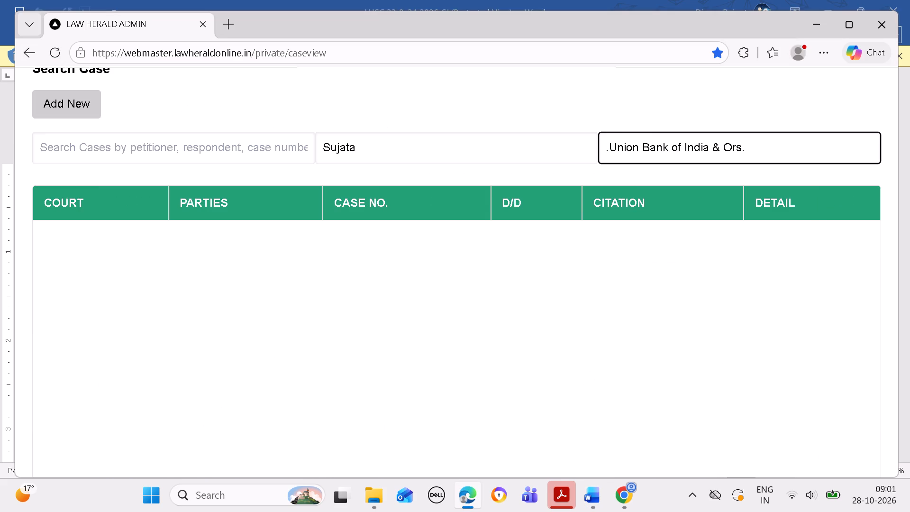
# Broaden the case search by shortening the respondent text step by step to U.
pyautogui.click(753, 147)
pyautogui.press('BackSpace')
pyautogui.press('BackSpace')
pyautogui.press('BackSpace')
pyautogui.press('BackSpace')
pyautogui.press('BackSpace')
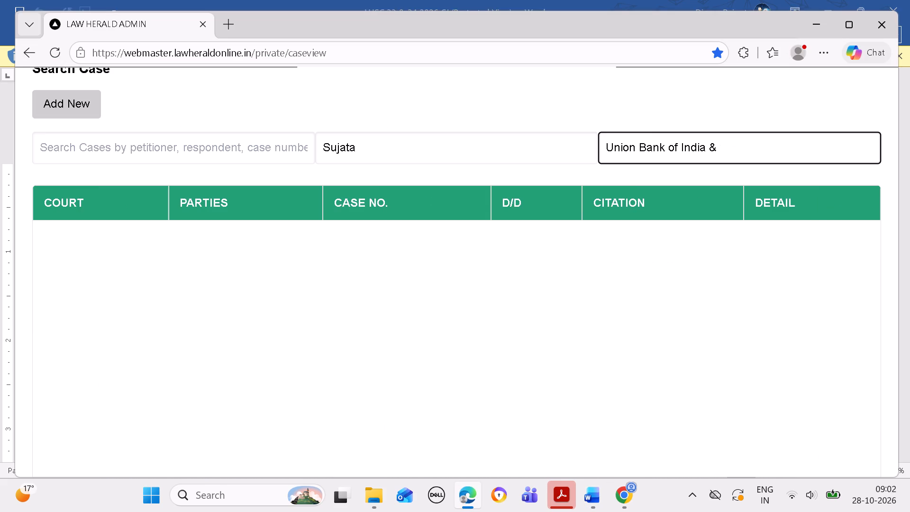
pyautogui.press('BackSpace')
pyautogui.press('BackSpace')
pyautogui.press('BackSpace')
pyautogui.press('BackSpace')
pyautogui.press('BackSpace')
pyautogui.press('BackSpace')
pyautogui.press('BackSpace')
pyautogui.press('BackSpace')
pyautogui.press('BackSpace')
pyautogui.press('BackSpace')
pyautogui.press('BackSpace')
pyautogui.press('BackSpace')
pyautogui.press('BackSpace')
pyautogui.press('BackSpace')
pyautogui.press('BackSpace')
pyautogui.press('BackSpace')
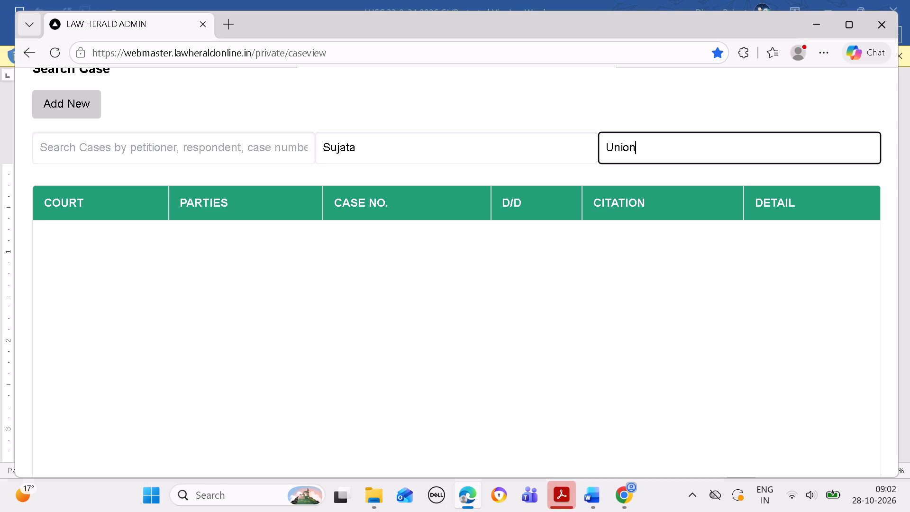
pyautogui.press('BackSpace')
pyautogui.press('BackSpace')
pyautogui.press('BackSpace')
pyautogui.press('BackSpace')
# Start a new case record for entry 27 and enter Union Bank of India & Ors. as respondent, without the leading period and space.
pyautogui.click(77, 108)
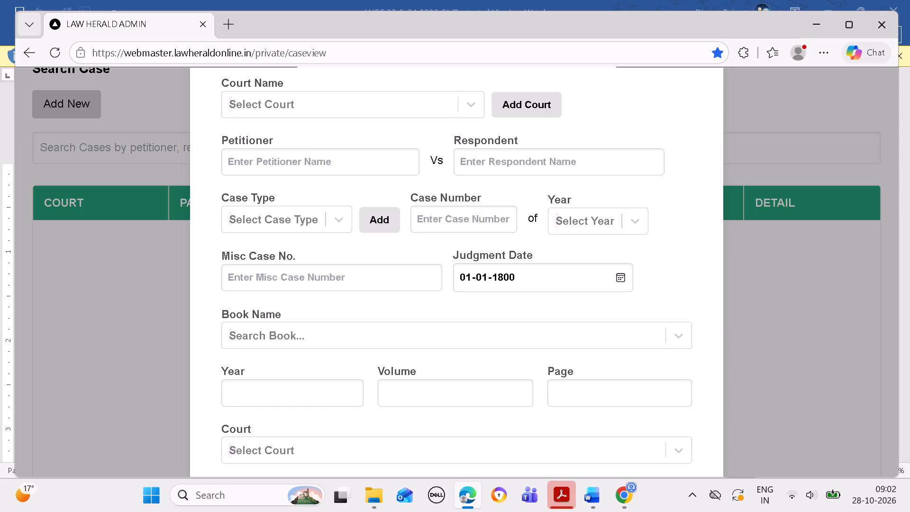
pyautogui.click(493, 158)
pyautogui.hotkey('ctrl', 'v')
pyautogui.click(471, 162)
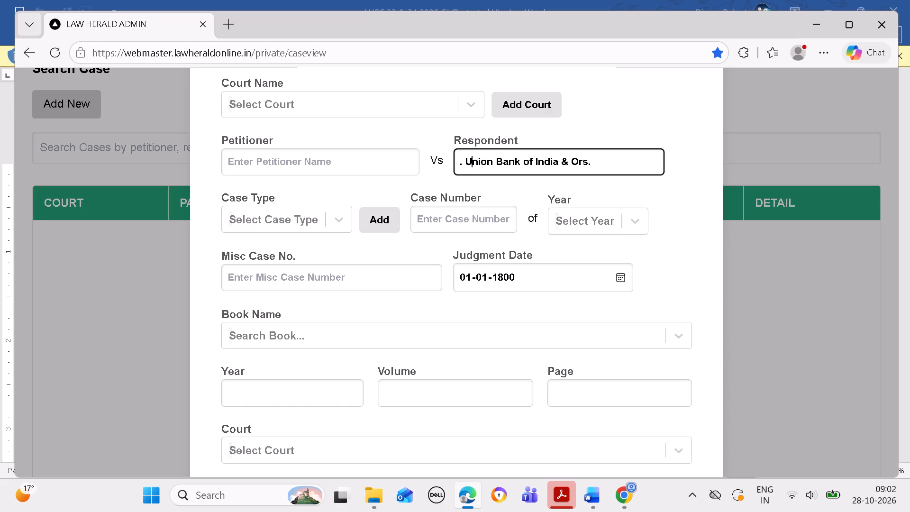
pyautogui.click(465, 163)
pyautogui.press('BackSpace')
pyautogui.press('BackSpace')
pyautogui.press('BackSpace')
pyautogui.press('BackSpace')
pyautogui.press('BackSpace')
pyautogui.press('BackSpace')
pyautogui.press('BackSpace')
pyautogui.press('BackSpace')
pyautogui.press('BackSpace')
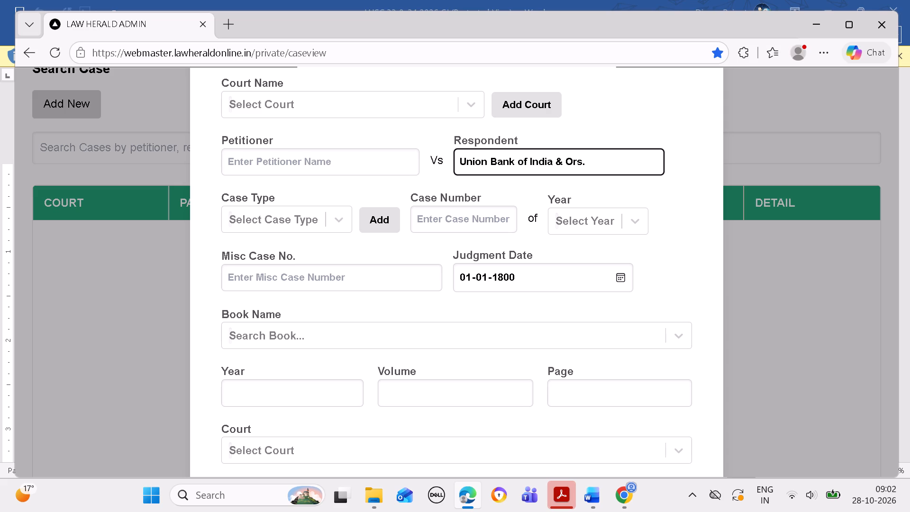
# Fill in the new case's petitioner with entry 27's petitioner name copied from the Word list.
pyautogui.click(602, 494)
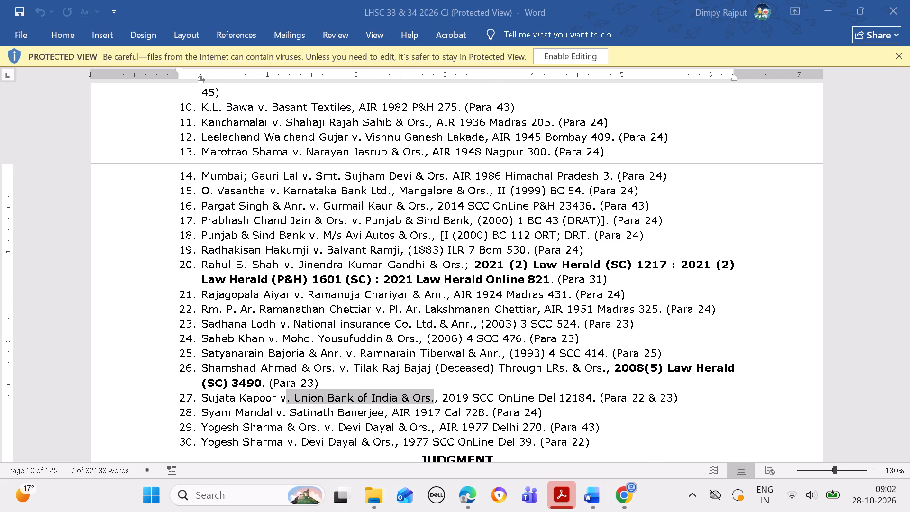
pyautogui.moveTo(202, 394); pyautogui.dragTo(246, 392)
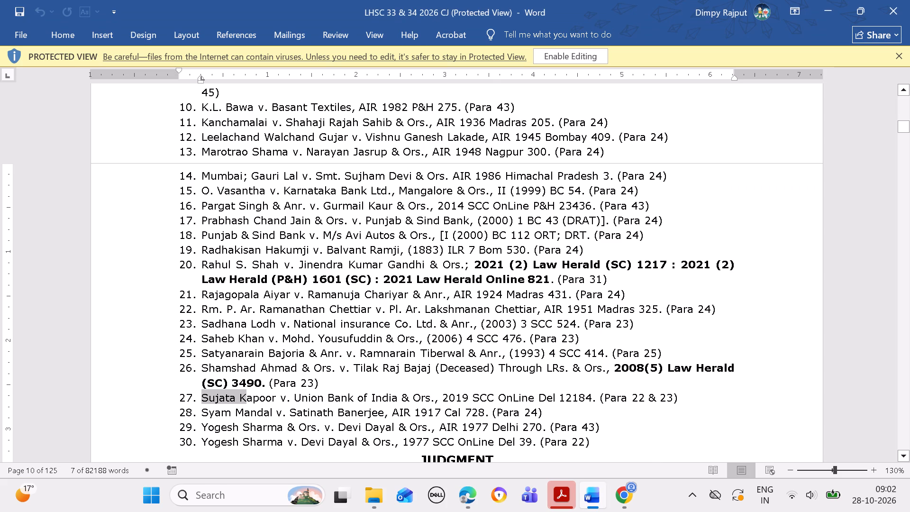
pyautogui.moveTo(246, 392); pyautogui.dragTo(254, 393)
pyautogui.hotkey('ctrl', 'c')
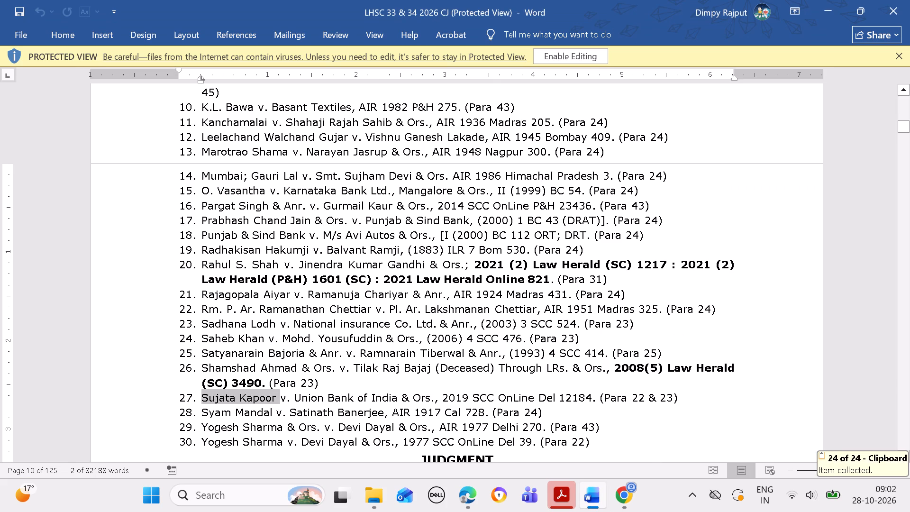
pyautogui.click(464, 492)
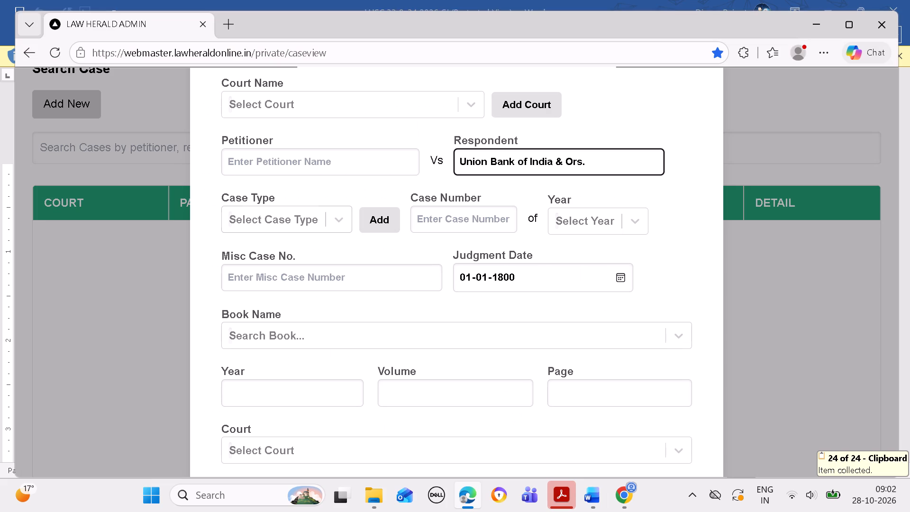
pyautogui.click(334, 160)
pyautogui.hotkey('ctrl', 'v')
# Set the new case's citation year to 2019, copied from entry 27 in the Word list.
pyautogui.click(590, 487)
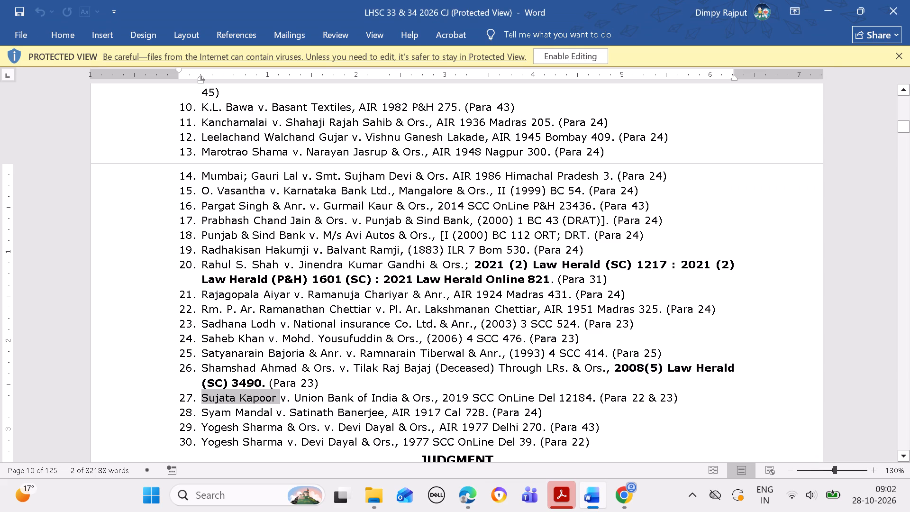
pyautogui.moveTo(444, 395); pyautogui.dragTo(471, 398)
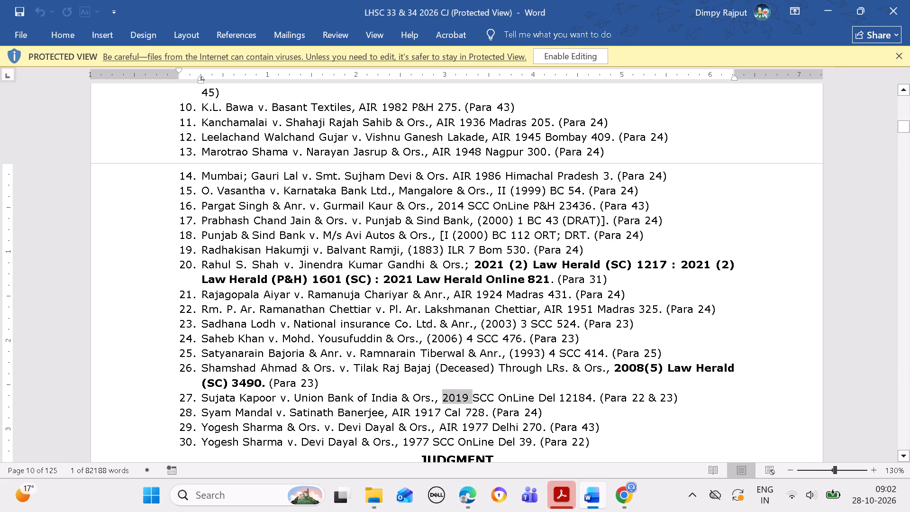
pyautogui.hotkey('ctrl', 'c')
pyautogui.click(475, 495)
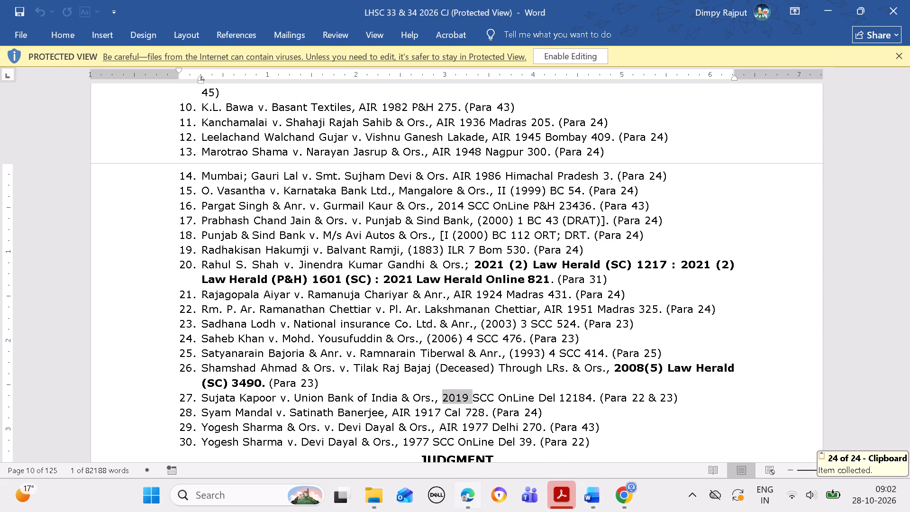
pyautogui.click(347, 398)
pyautogui.hotkey('ctrl', 'v')
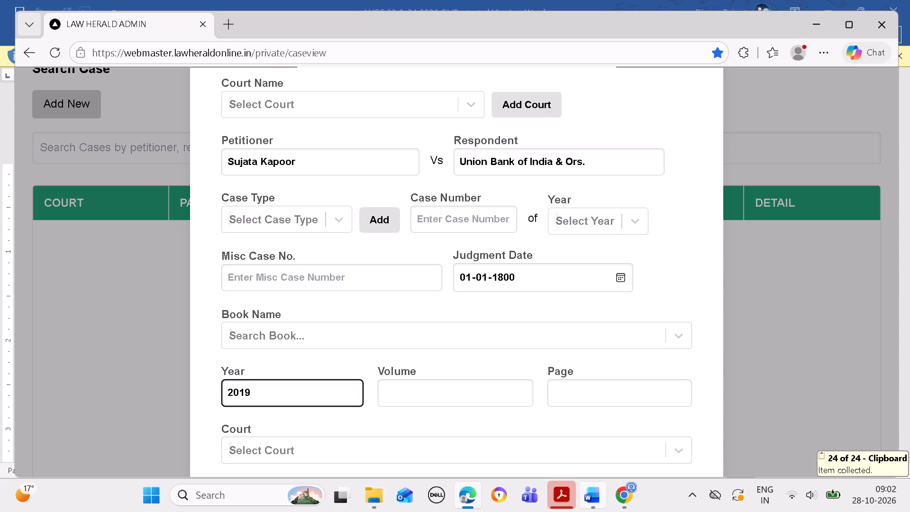
# Set the new case's book name to SCC OnLine Del, copied from entry 27 in the Word list.
pyautogui.click(587, 495)
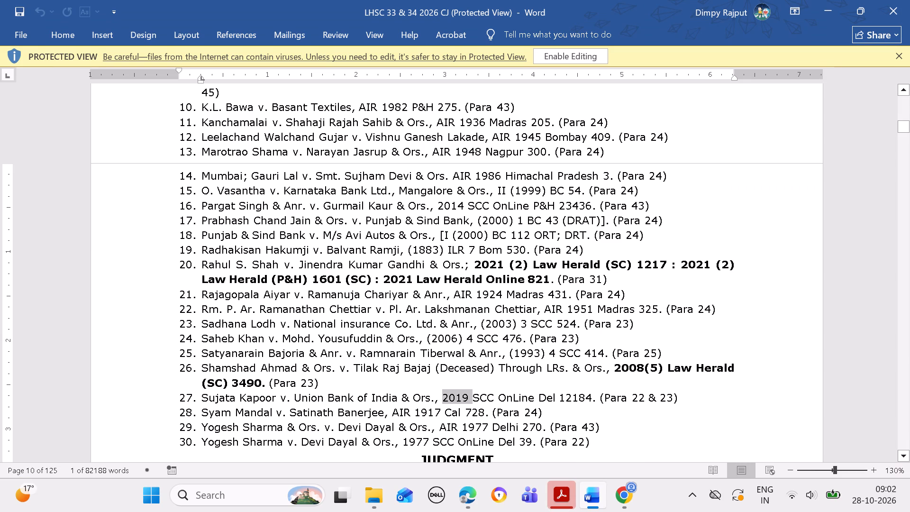
pyautogui.moveTo(473, 396); pyautogui.dragTo(481, 396)
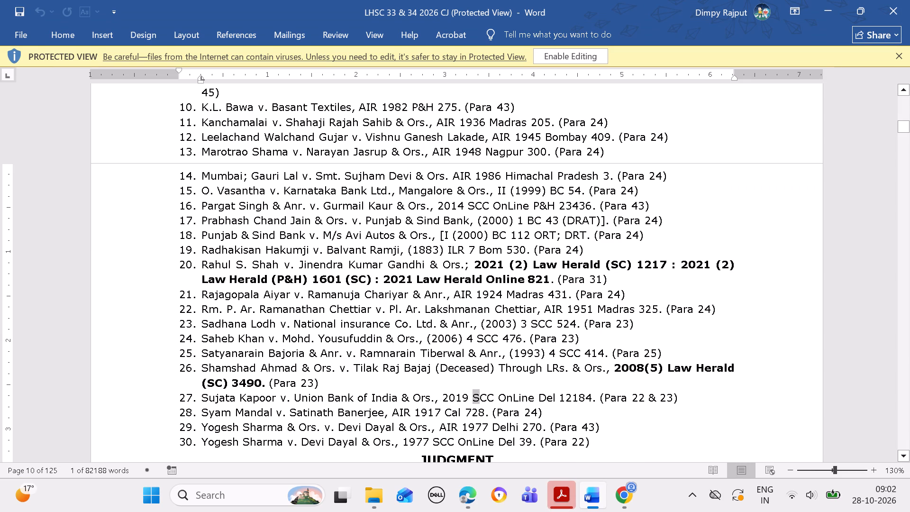
pyautogui.moveTo(481, 396); pyautogui.dragTo(548, 400)
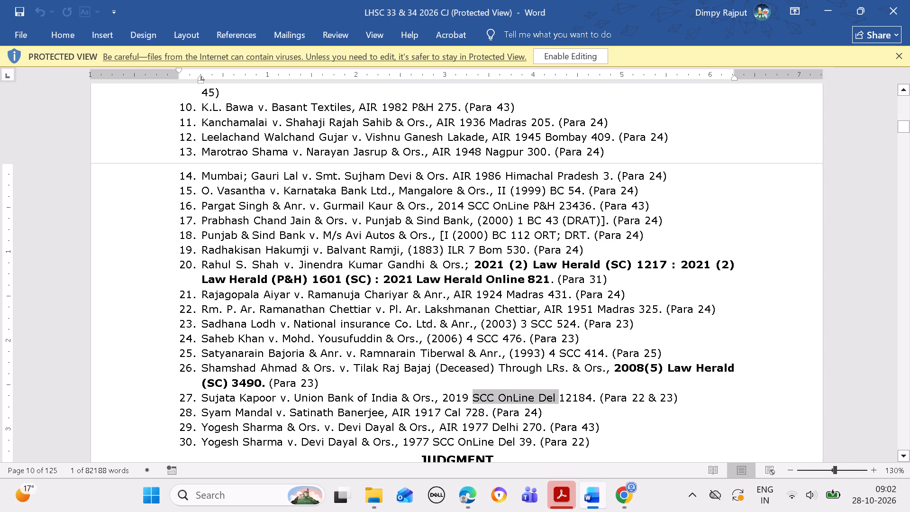
pyautogui.hotkey('ctrl', 'c')
pyautogui.keyDown('ctrl'); pyautogui.click(475, 495); pyautogui.keyUp('ctrl')
pyautogui.click(425, 330)
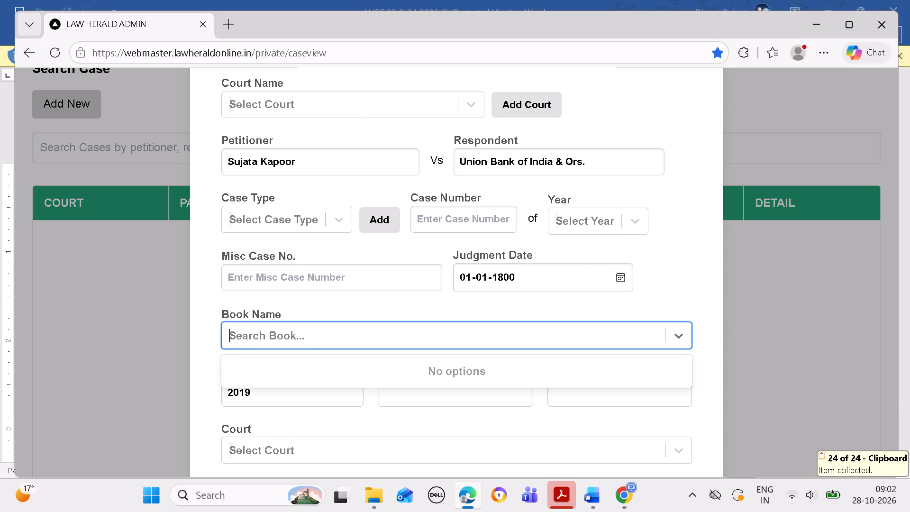
pyautogui.hotkey('ctrl', 'v')
pyautogui.click(411, 365)
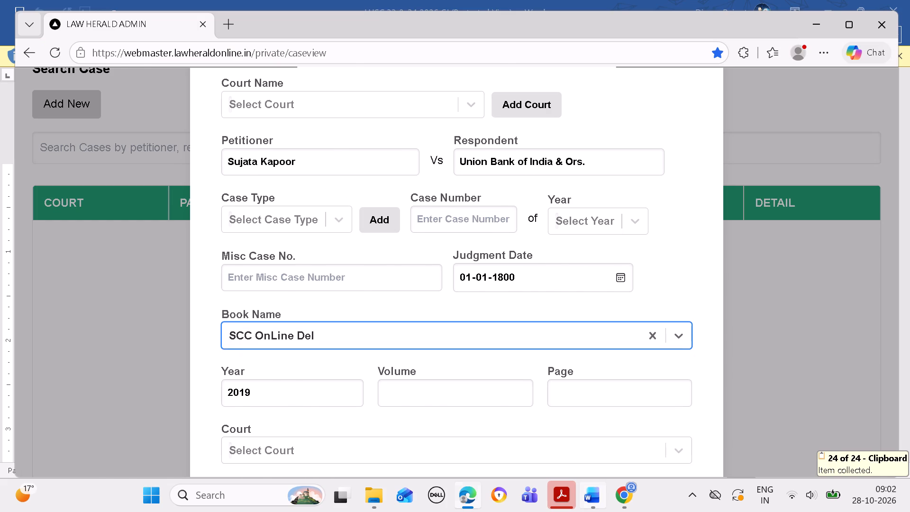
# Set the new case's citation page to 12184, copied from entry 27 in the Word list.
pyautogui.click(595, 494)
pyautogui.moveTo(562, 395); pyautogui.dragTo(562, 393)
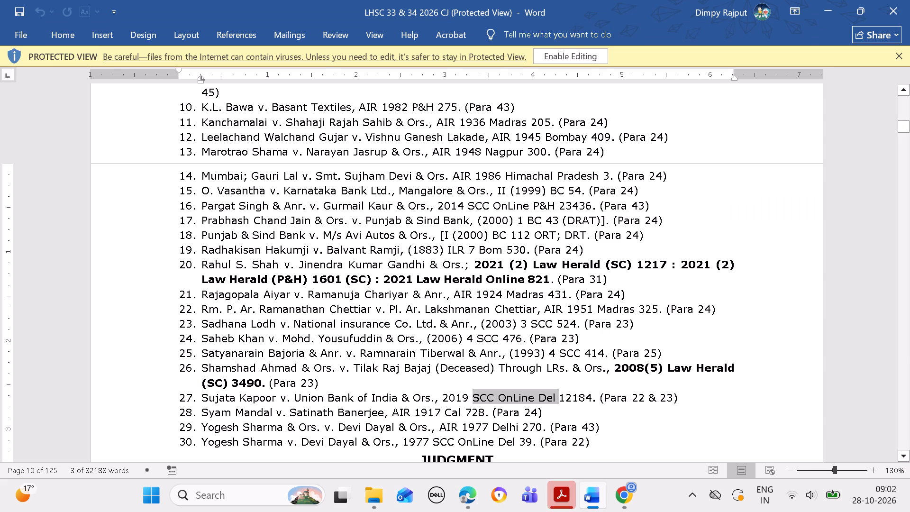
pyautogui.moveTo(562, 393); pyautogui.dragTo(589, 395)
pyautogui.hotkey('ctrl', 'c')
pyautogui.keyDown('ctrl'); pyautogui.click(472, 492); pyautogui.keyUp('ctrl')
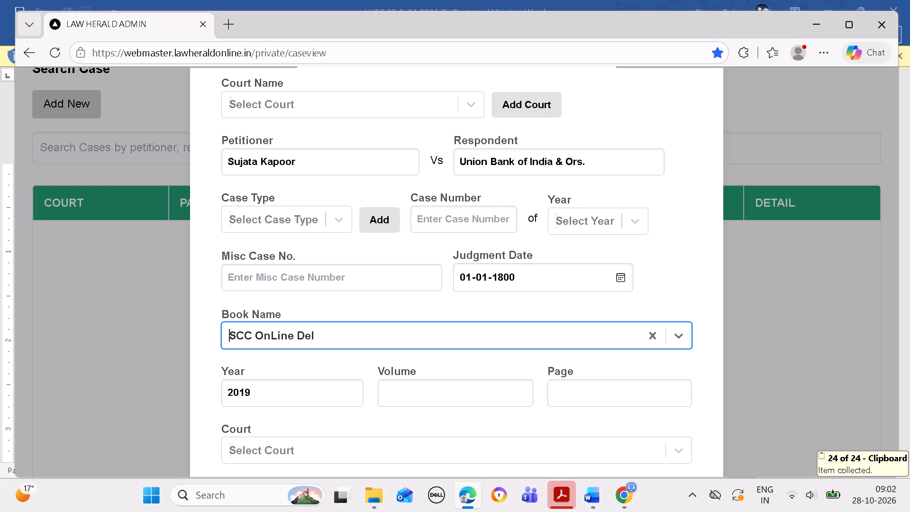
pyautogui.click(582, 395)
pyautogui.hotkey('ctrl', 'v')
# Set the citation's volume to a hyphen and its court to the blank ( ) option.
pyautogui.click(496, 390)
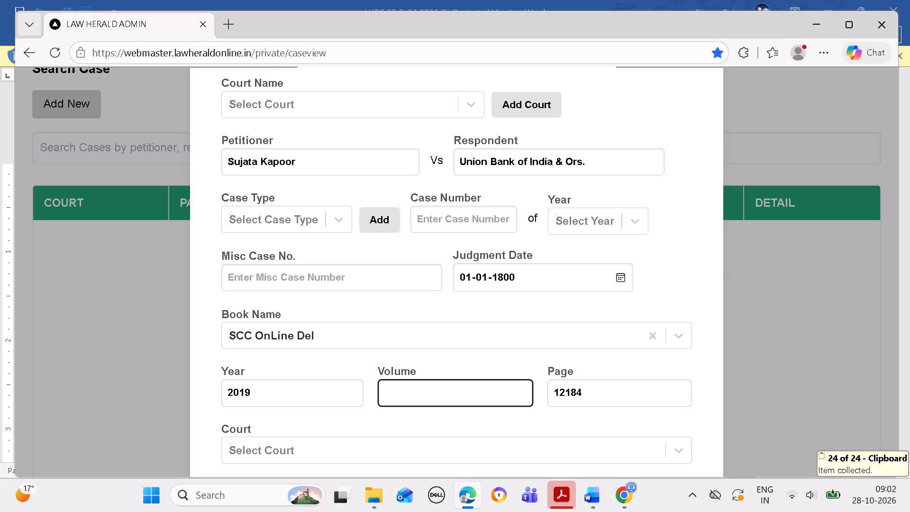
pyautogui.press('-')
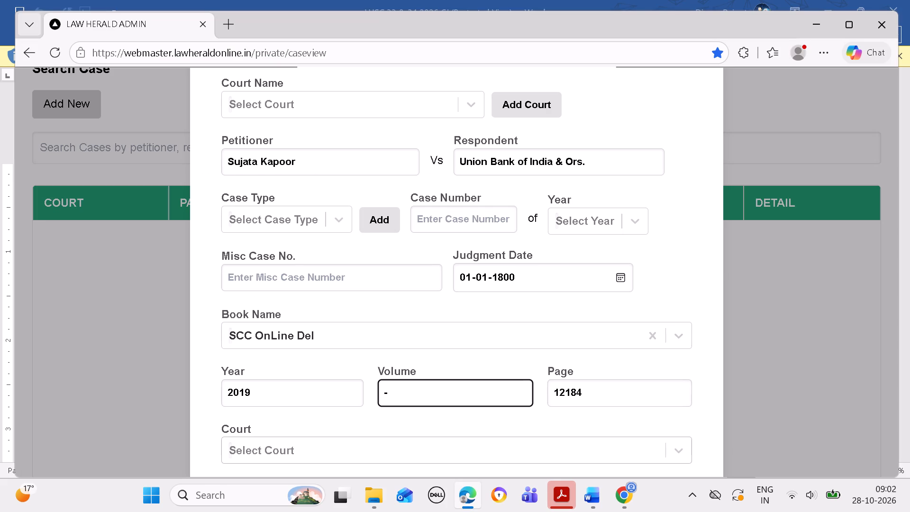
pyautogui.click(492, 446)
pyautogui.click(500, 473)
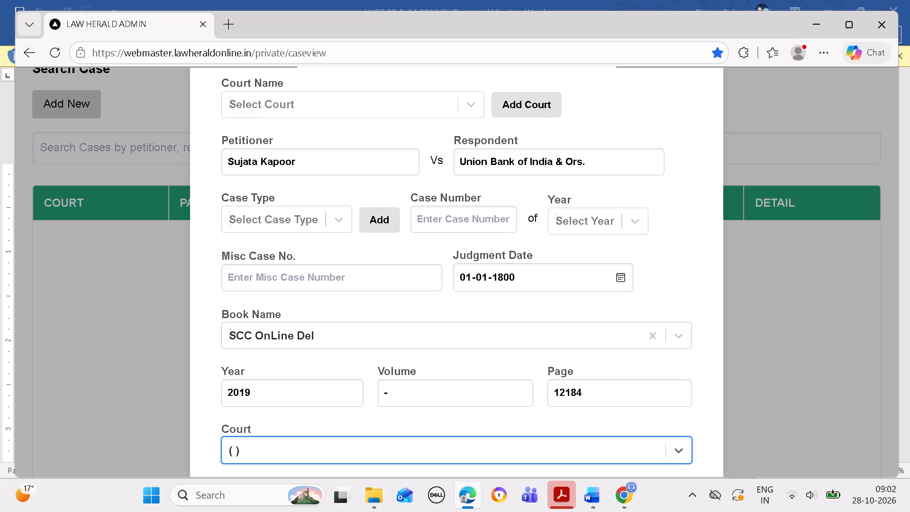
# Set the court name to IN THE SUPREME COURT OF INDIA (SC) and save the new case for entry 27.
pyautogui.click(375, 101)
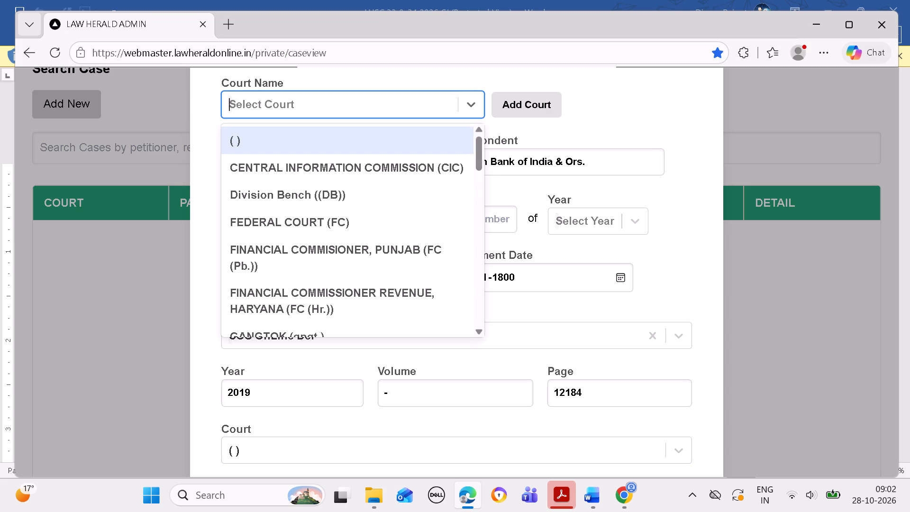
pyautogui.click(382, 101)
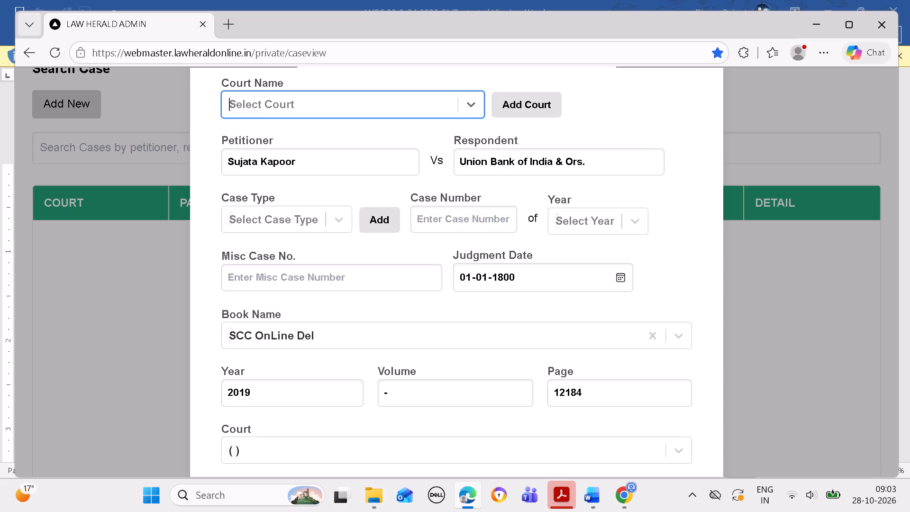
pyautogui.click(381, 100)
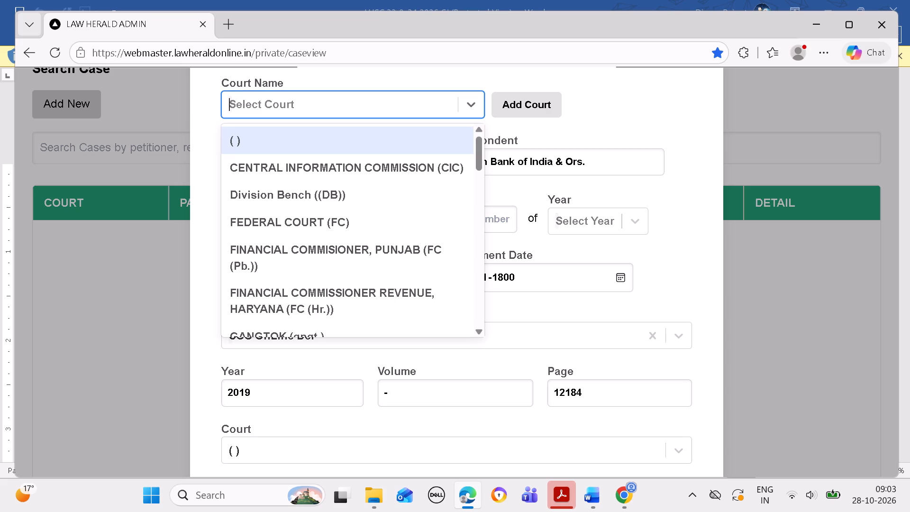
pyautogui.press('i')
pyautogui.press('n')
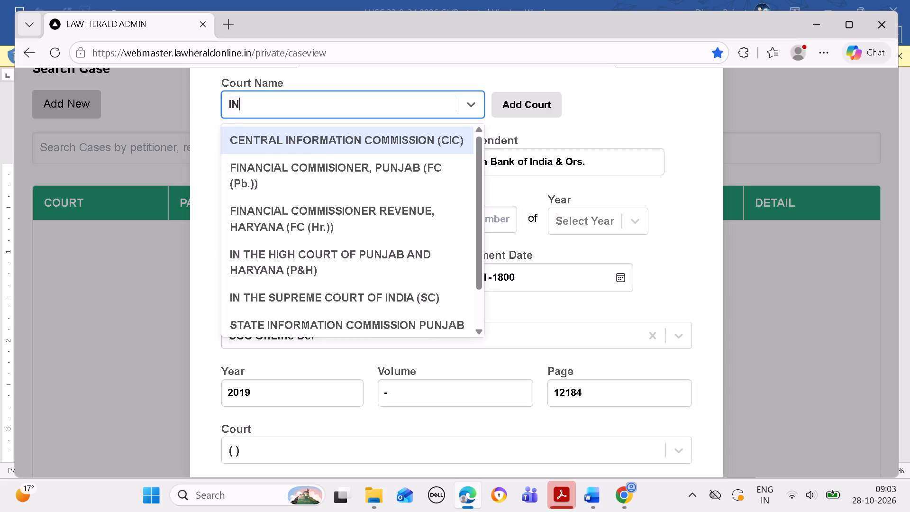
pyautogui.press('space')
pyautogui.write('TH')
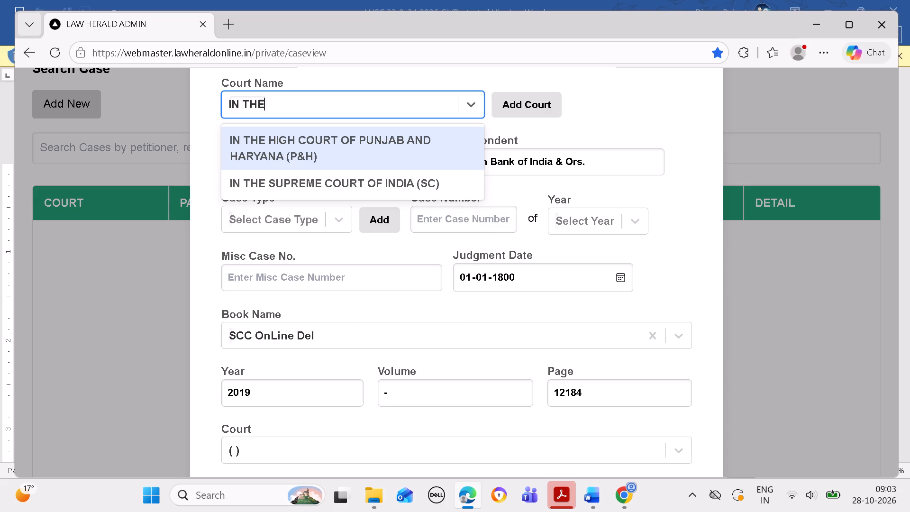
pyautogui.press('e')
pyautogui.click(379, 182)
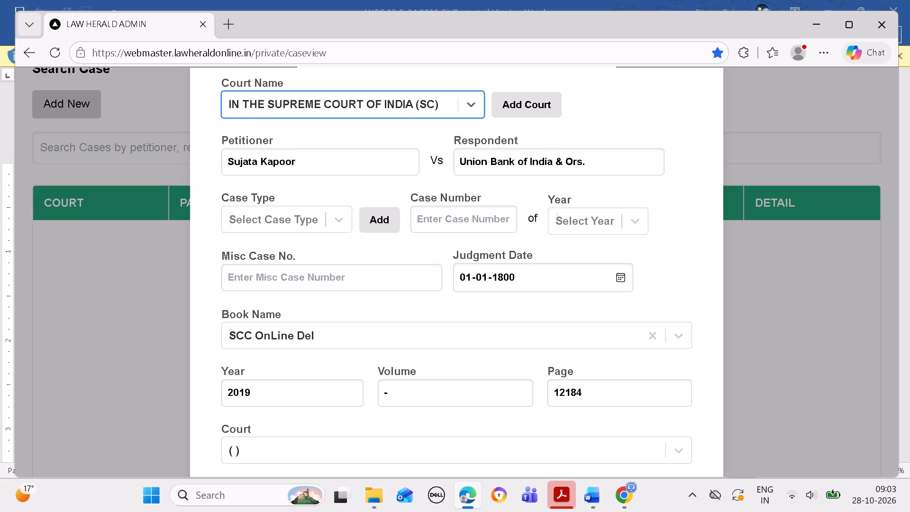
pyautogui.press('Return')
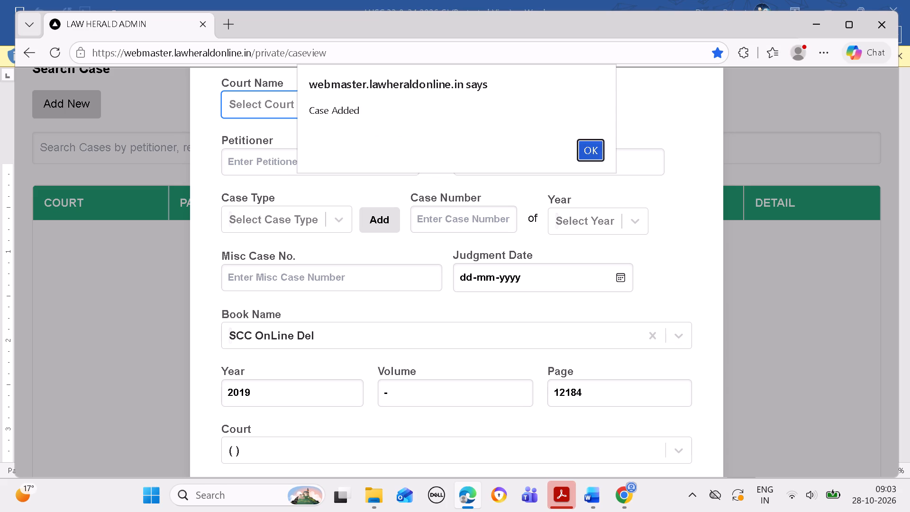
pyautogui.click(598, 152)
pyautogui.click(597, 148)
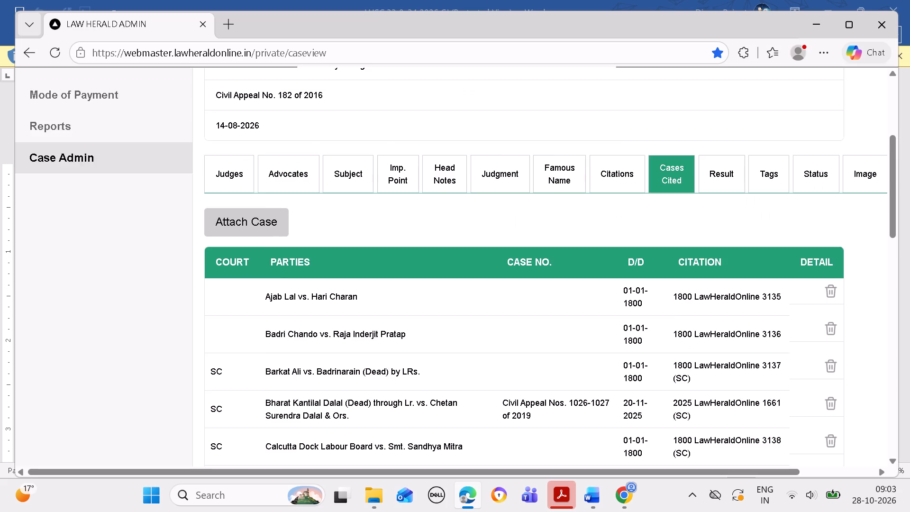
# Search the cases to attach by entry 28's petitioner copied from the Word list, clearing the previous petitioner and respondent terms.
pyautogui.scroll(-10, 542, 292)
pyautogui.click(596, 493)
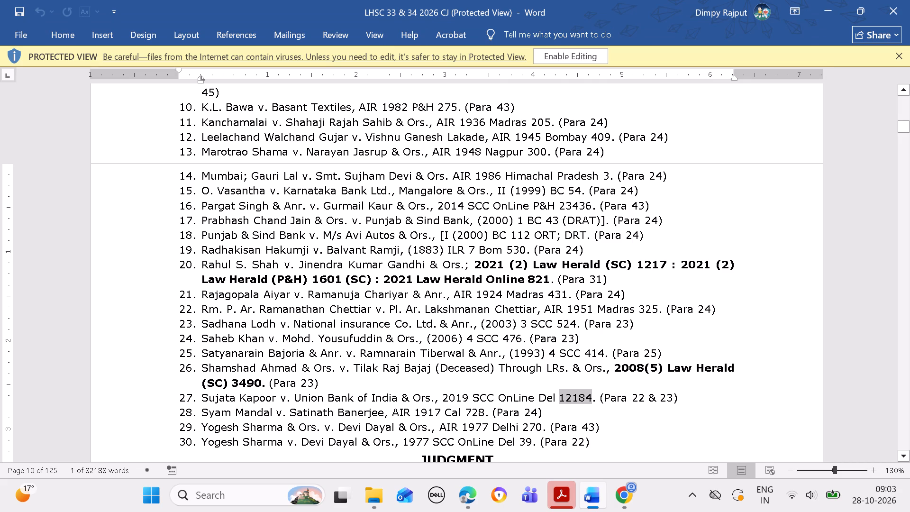
pyautogui.moveTo(202, 411); pyautogui.dragTo(264, 411)
pyautogui.hotkey('ctrl', 'c')
pyautogui.hotkey('ctrl', 'c')
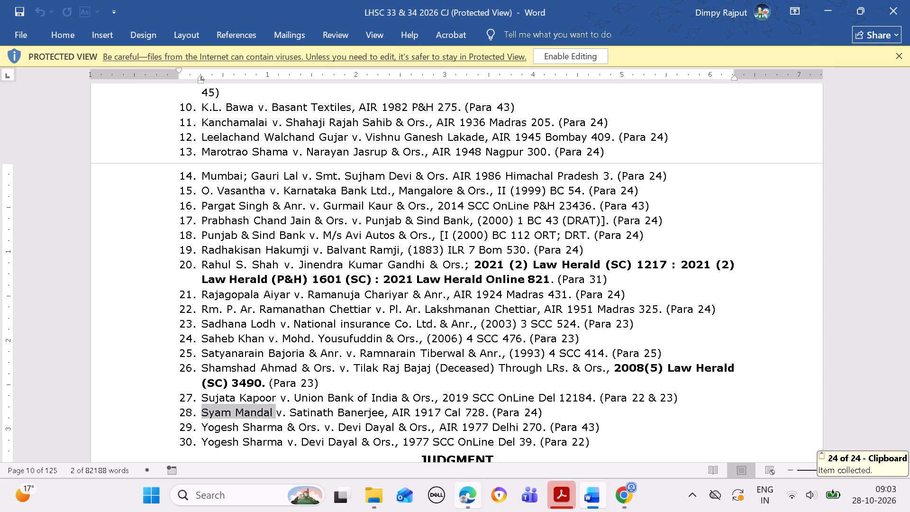
pyautogui.click(473, 496)
pyautogui.click(467, 492)
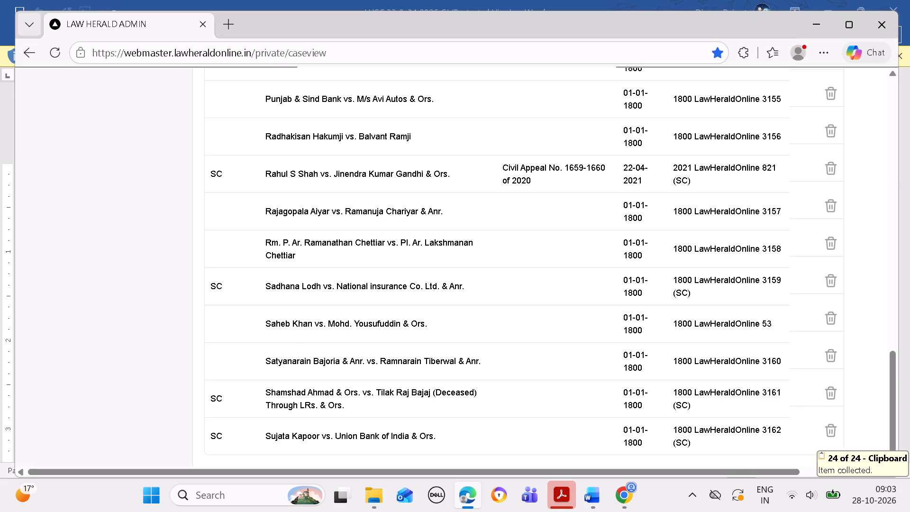
pyautogui.scroll(3, 452, 398)
pyautogui.click(263, 431)
pyautogui.moveTo(384, 152); pyautogui.dragTo(346, 145)
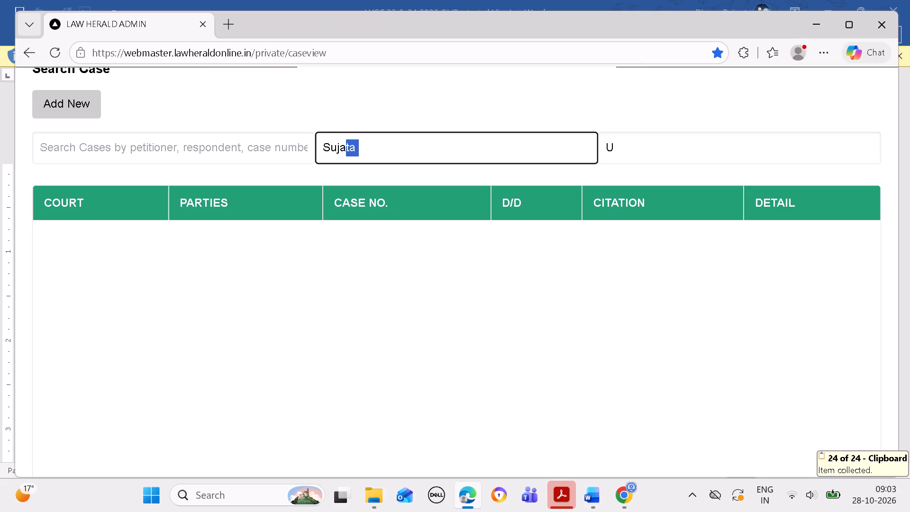
pyautogui.moveTo(346, 145); pyautogui.dragTo(312, 139)
pyautogui.press('BackSpace')
pyautogui.moveTo(632, 145); pyautogui.dragTo(632, 143)
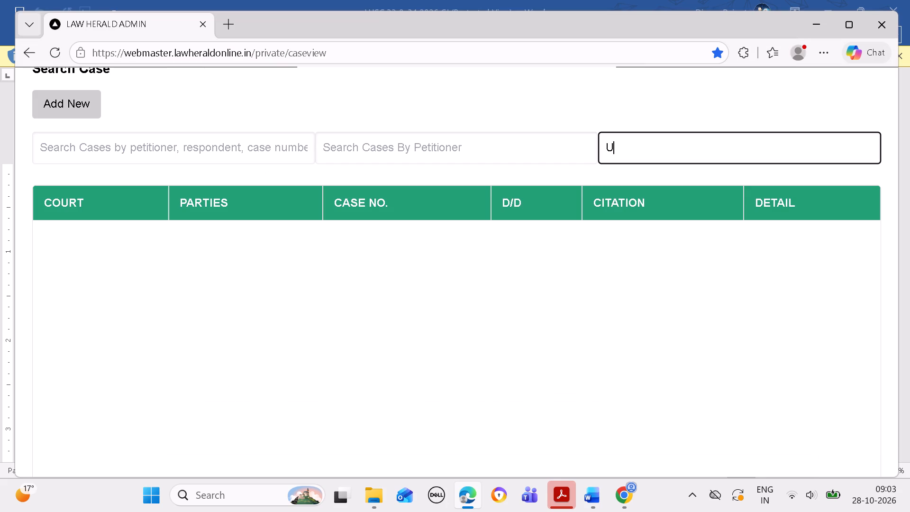
pyautogui.moveTo(632, 143); pyautogui.dragTo(545, 145)
pyautogui.press('BackSpace')
pyautogui.click(440, 148)
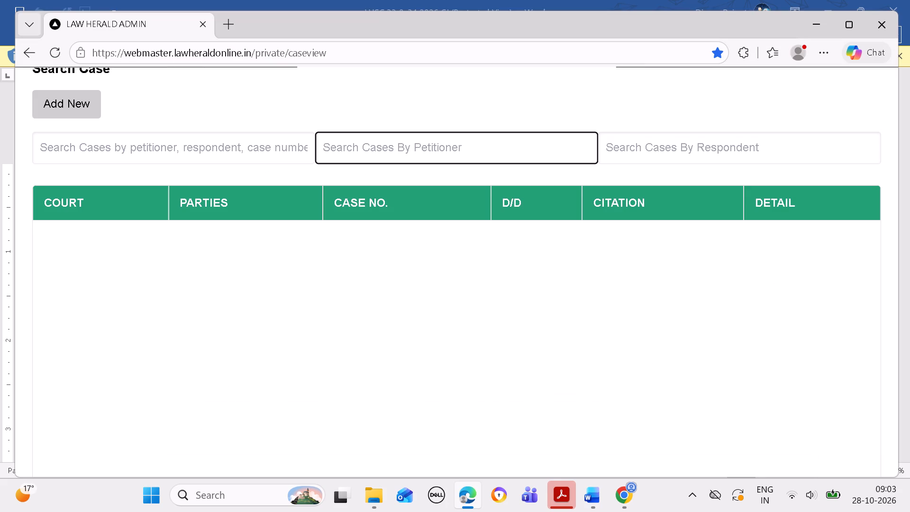
pyautogui.hotkey('ctrl', 'v')
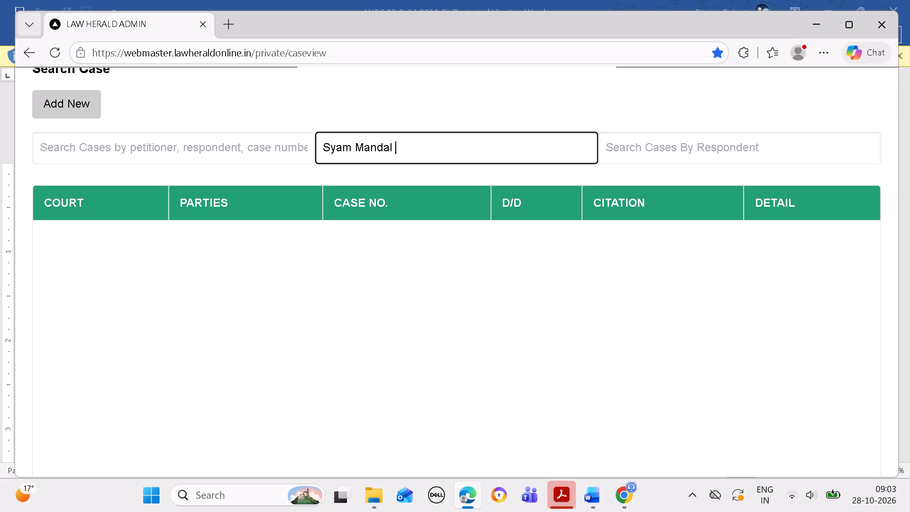
pyautogui.press('BackSpace')
# Start a new case record for entry 28 and enter its petitioner name without the trailing space.
pyautogui.click(79, 109)
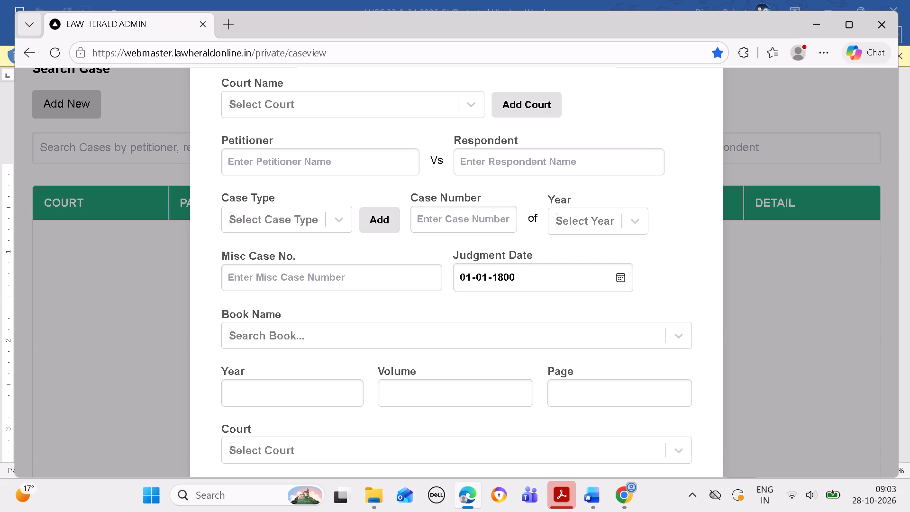
pyautogui.click(331, 146)
pyautogui.hotkey('ctrl', 'v')
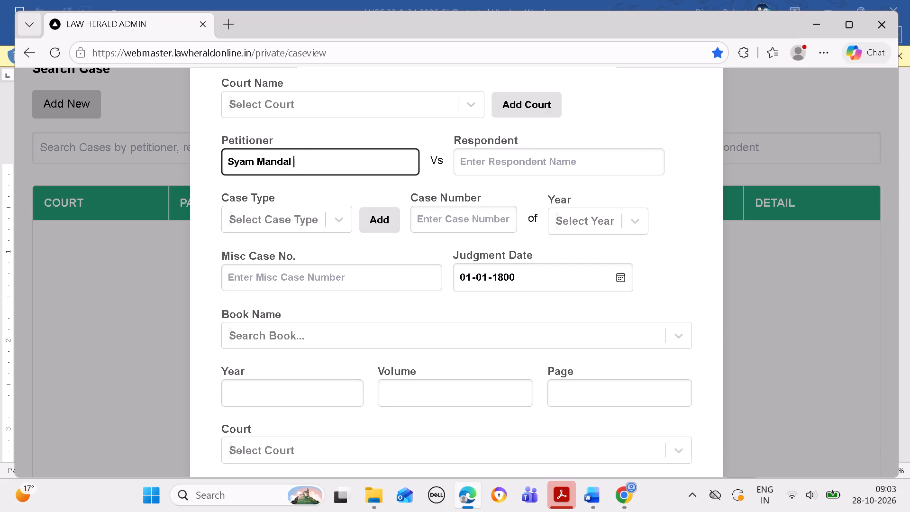
pyautogui.press('BackSpace')
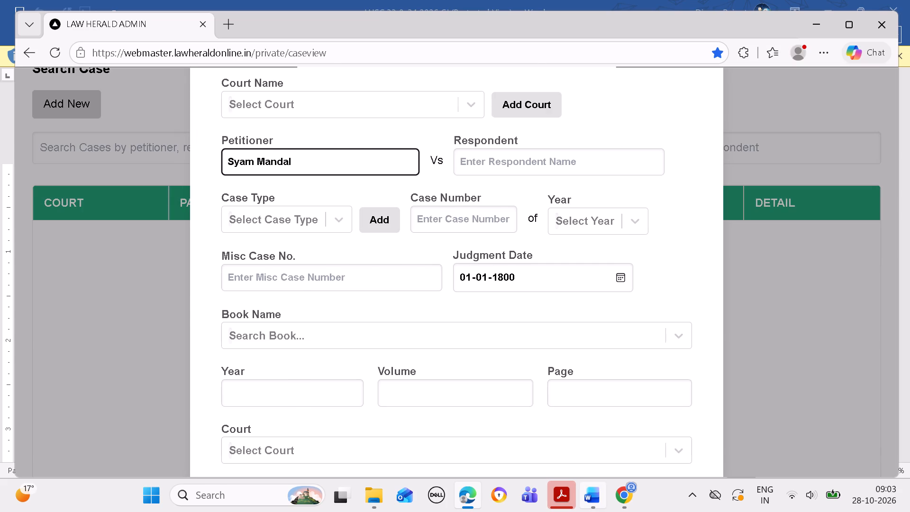
# Fill in the new case's respondent with entry 28's respondent name copied from the Word list.
pyautogui.click(595, 485)
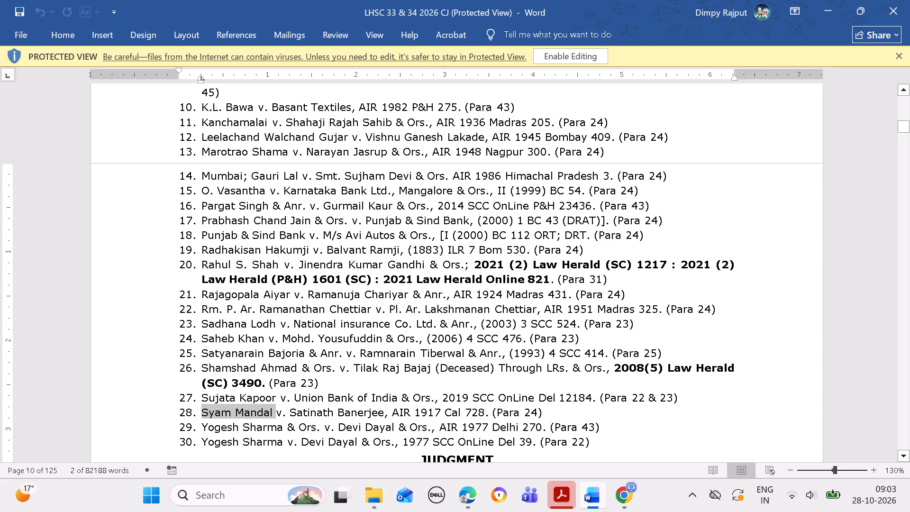
pyautogui.moveTo(292, 410); pyautogui.dragTo(359, 417)
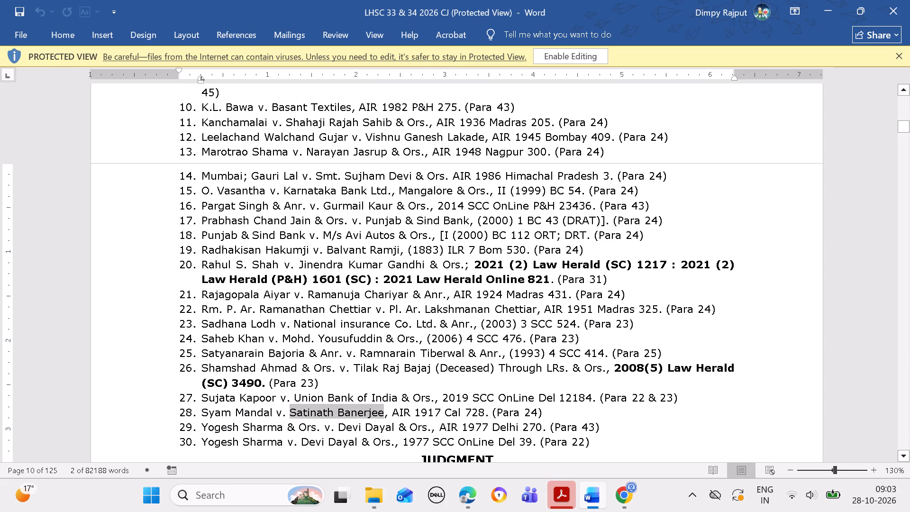
pyautogui.moveTo(359, 417); pyautogui.dragTo(362, 417)
pyautogui.hotkey('ctrl', 'c')
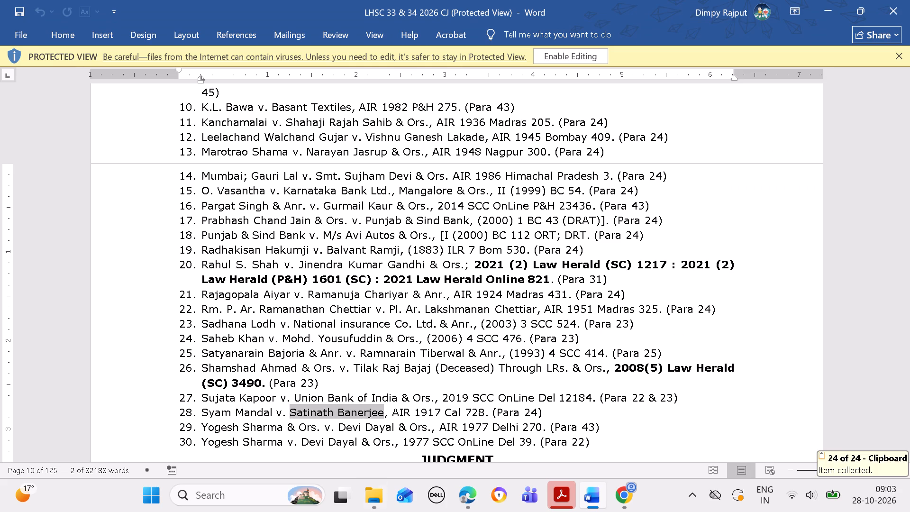
pyautogui.click(463, 494)
pyautogui.click(514, 174)
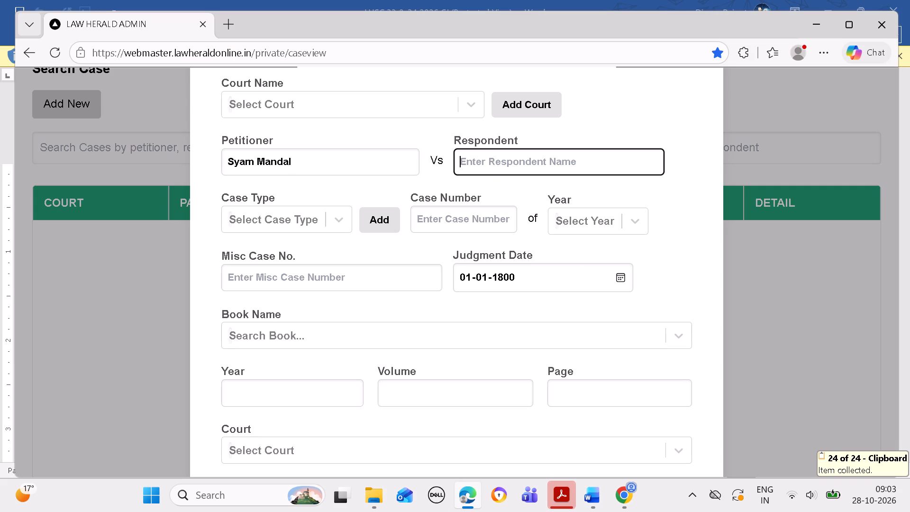
pyautogui.hotkey('ctrl', 'v')
# Set the new case's citation year to 1917, copied from entry 28 in the Word list.
pyautogui.click(594, 492)
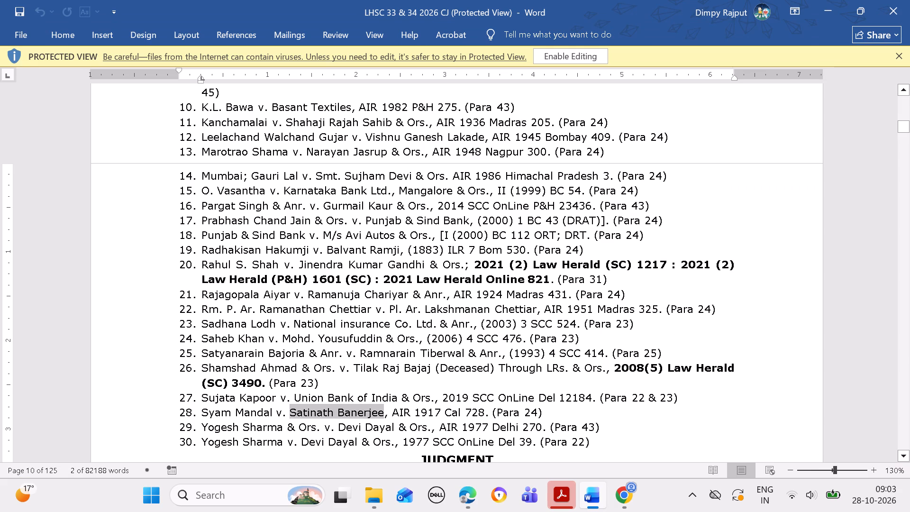
pyautogui.moveTo(416, 412); pyautogui.dragTo(443, 414)
pyautogui.hotkey('ctrl', 'c')
pyautogui.click(461, 495)
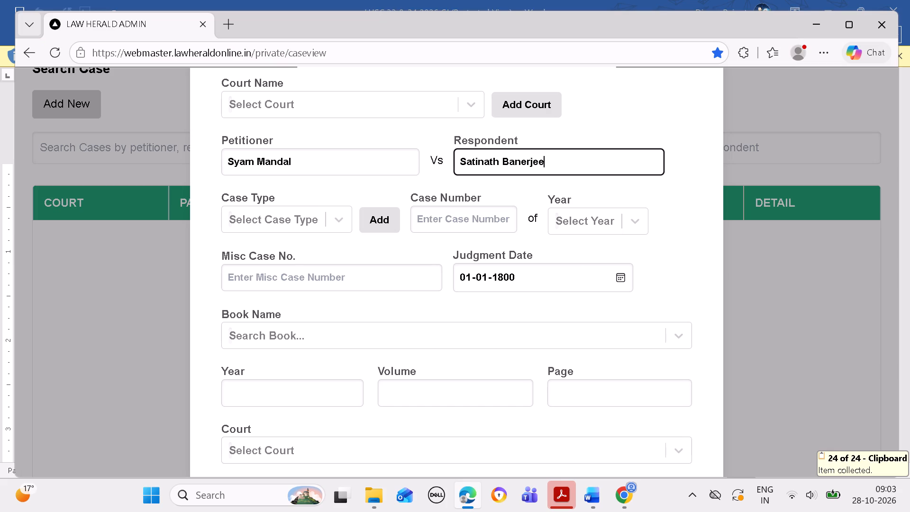
pyautogui.click(318, 397)
pyautogui.hotkey('ctrl', 'v')
# Set the new case's citation page to 728, copied from entry 28 in the Word list, and its volume to a dash.
pyautogui.click(592, 491)
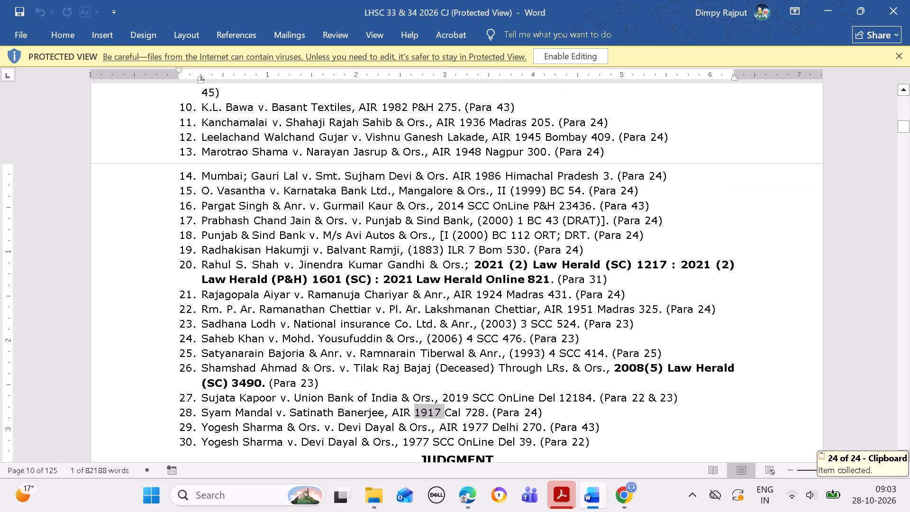
pyautogui.moveTo(469, 411); pyautogui.dragTo(486, 412)
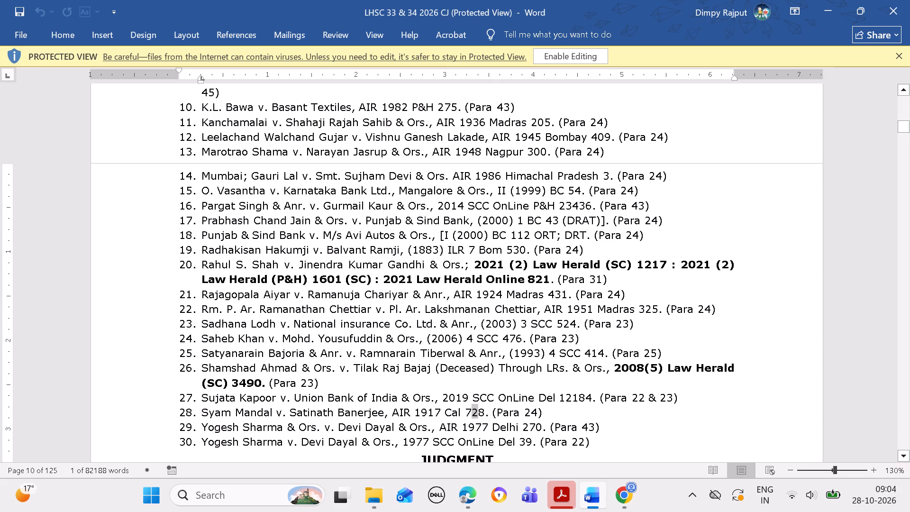
pyautogui.moveTo(486, 412); pyautogui.dragTo(489, 412)
pyautogui.hotkey('ctrl', 'c')
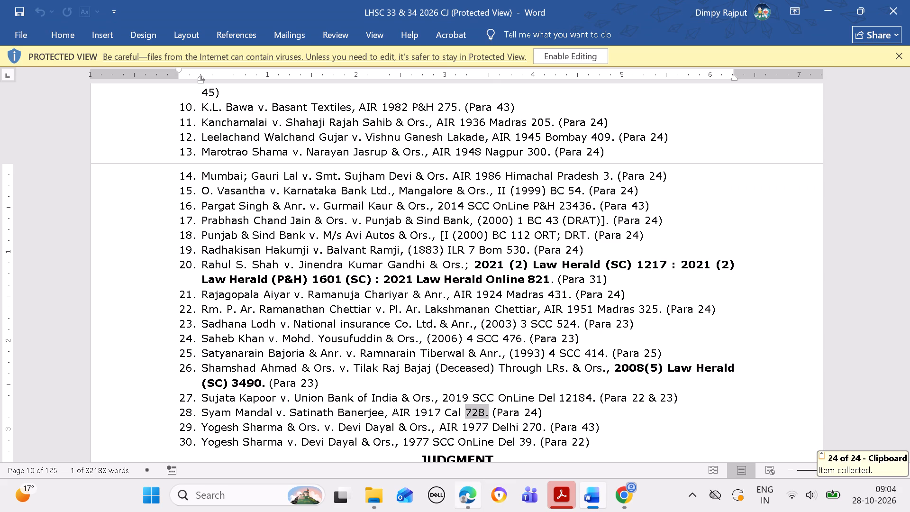
pyautogui.keyDown('ctrl'); pyautogui.click(469, 487); pyautogui.keyUp('ctrl')
pyautogui.click(606, 386)
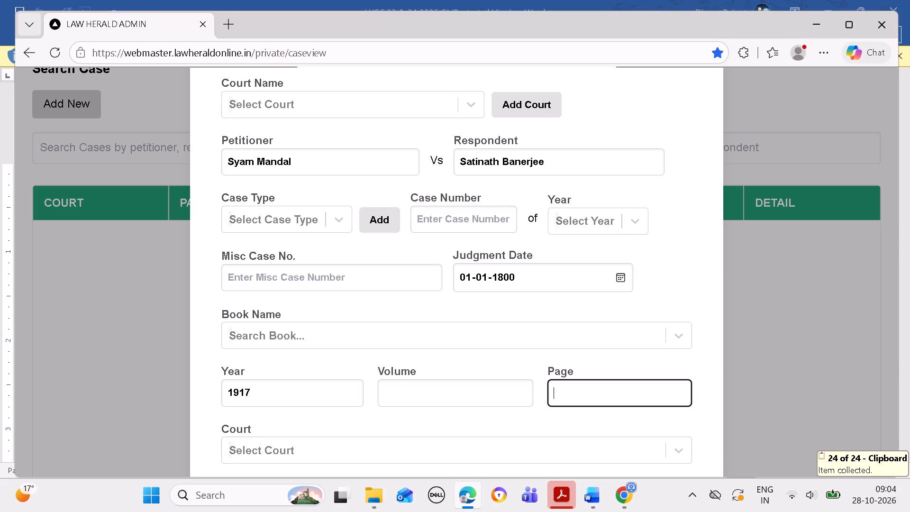
pyautogui.hotkey('ctrl', 'v')
pyautogui.press('BackSpace')
pyautogui.click(450, 399)
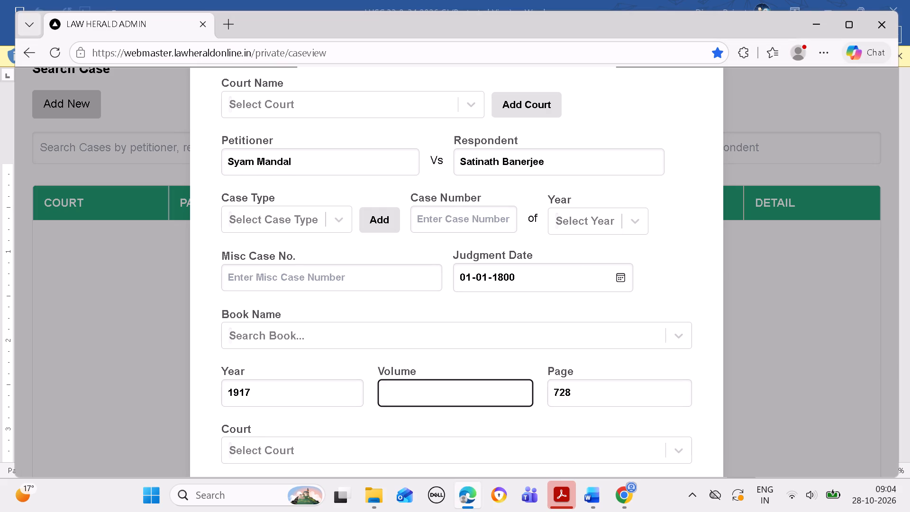
pyautogui.press('-')
# Check entry 28's reporter in the Word list and set the new case's book name to AIR Cal.
pyautogui.click(595, 496)
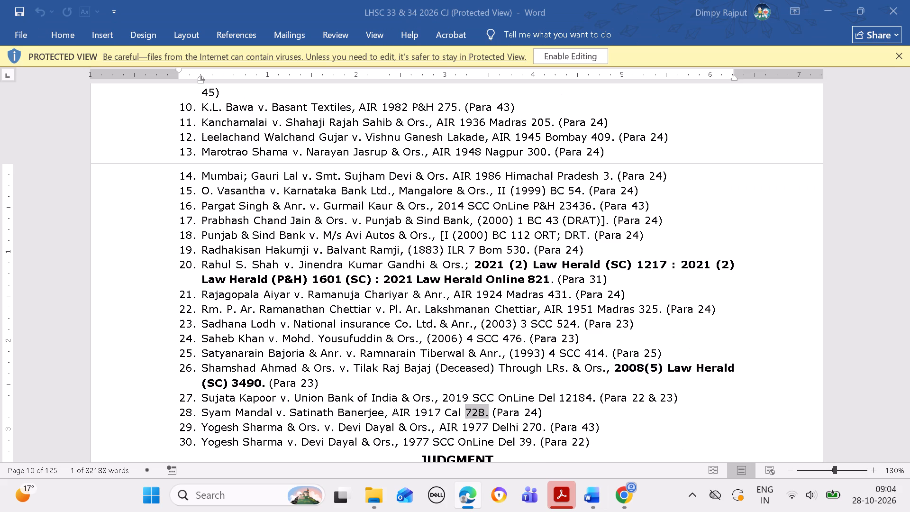
pyautogui.click(471, 490)
pyautogui.click(379, 341)
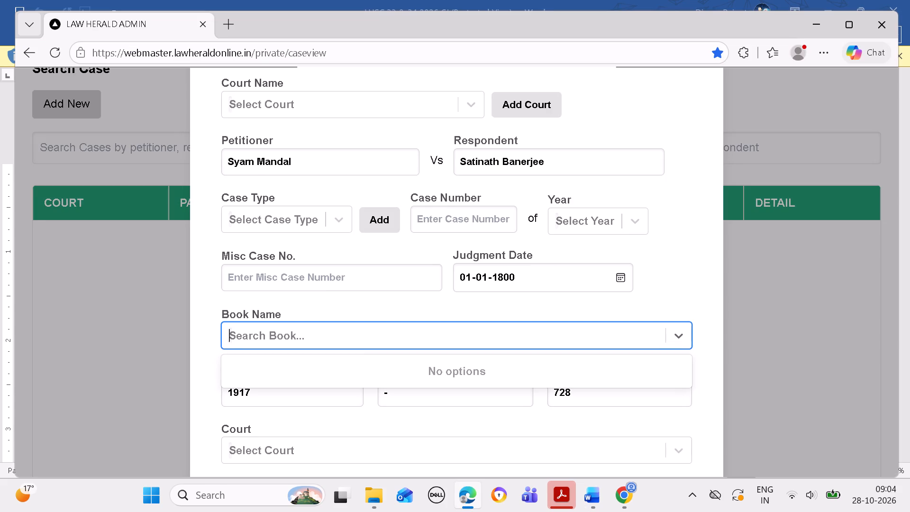
pyautogui.write('AI')
pyautogui.write('R CA')
pyautogui.click(349, 396)
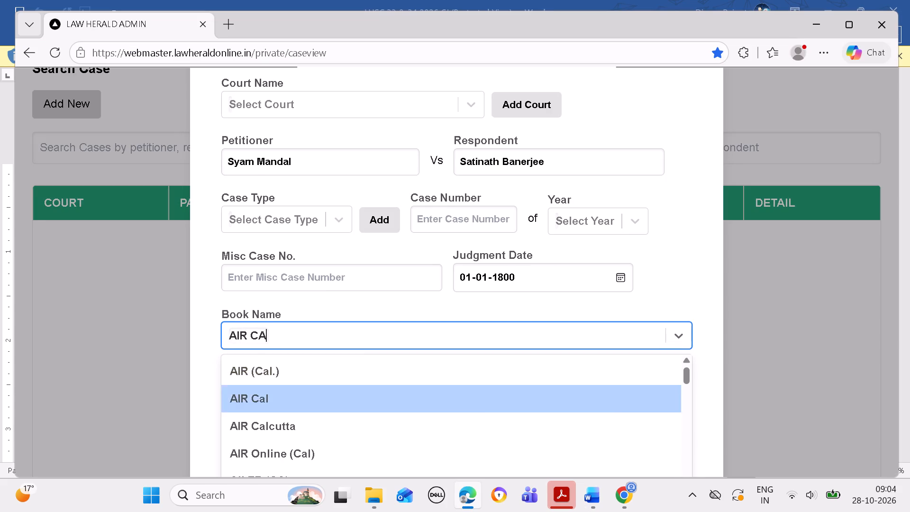
# Choose the blank "( )" citation court, recheck entry 28 in Word, and submit the new case so it is added and attached.
pyautogui.click(403, 449)
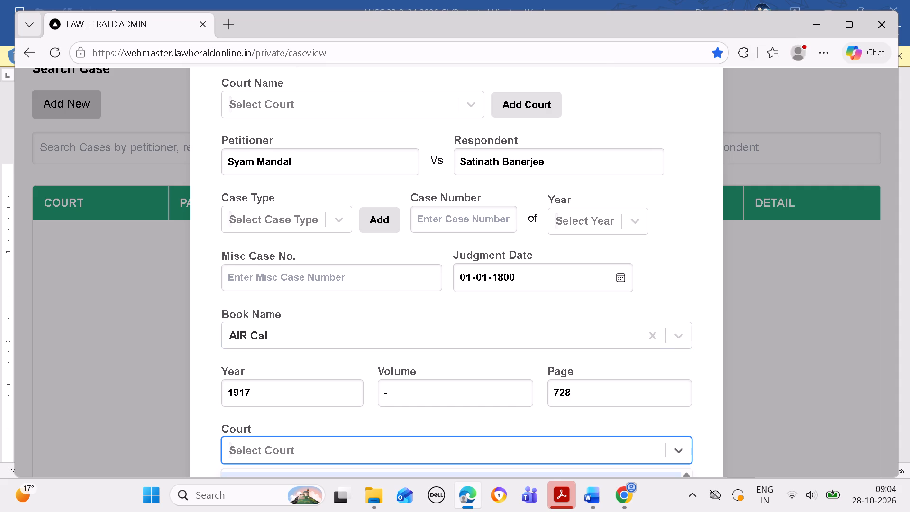
pyautogui.click(406, 470)
pyautogui.click(417, 473)
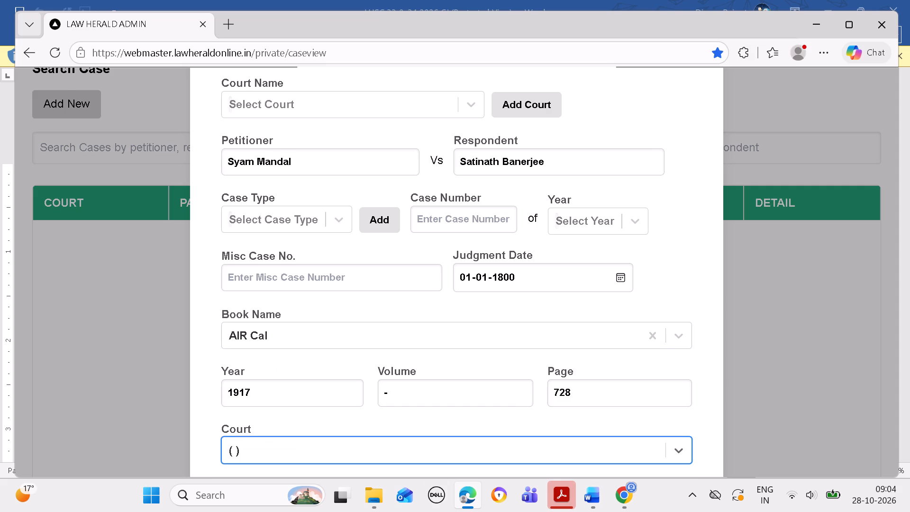
pyautogui.click(591, 489)
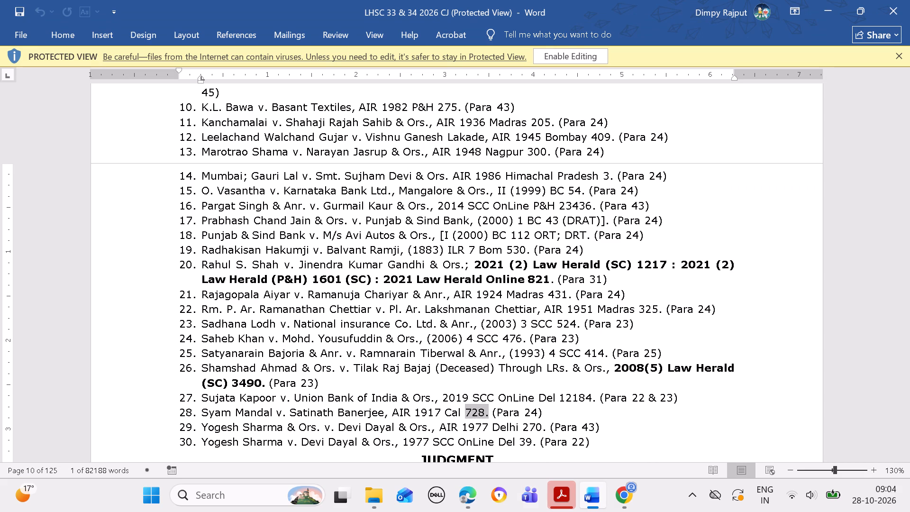
pyautogui.click(456, 502)
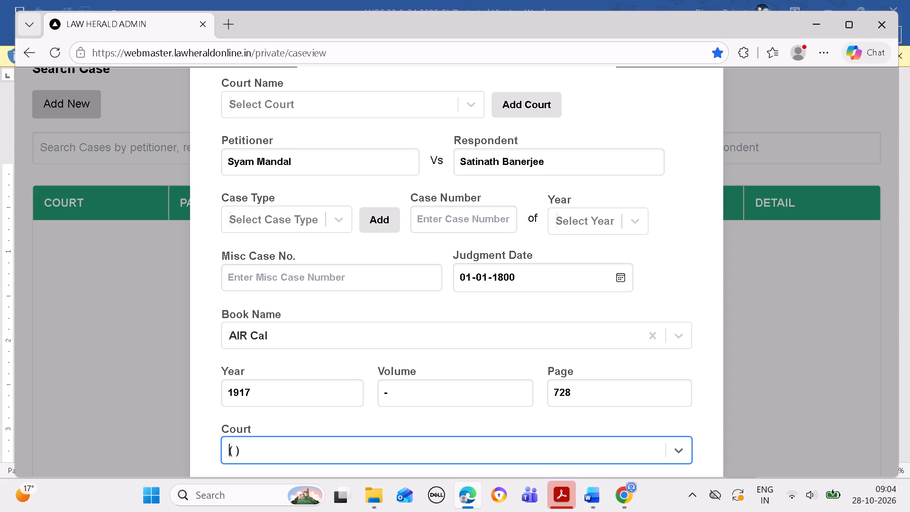
pyautogui.press('Return')
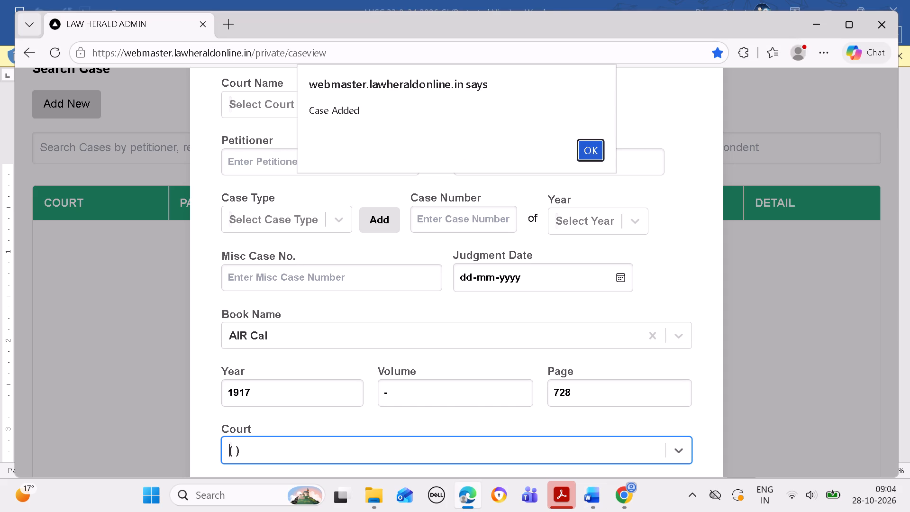
pyautogui.click(591, 151)
pyautogui.click(598, 155)
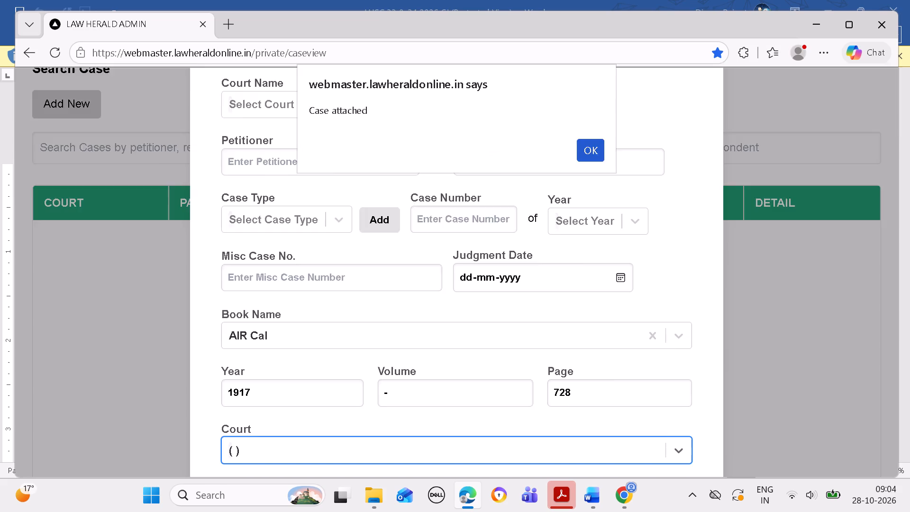
# Replace the petitioner search term with entry 29's petitioner name copied from the Word list.
pyautogui.scroll(-6, 584, 343)
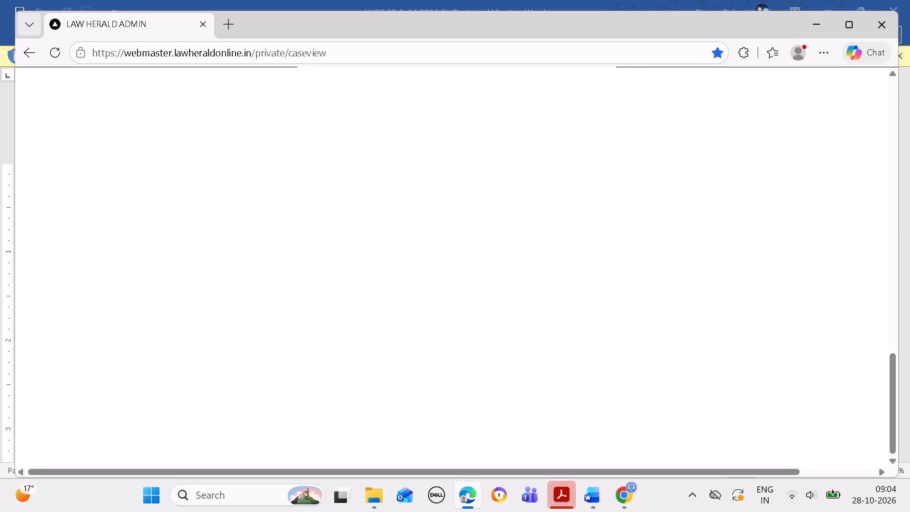
pyautogui.click(589, 489)
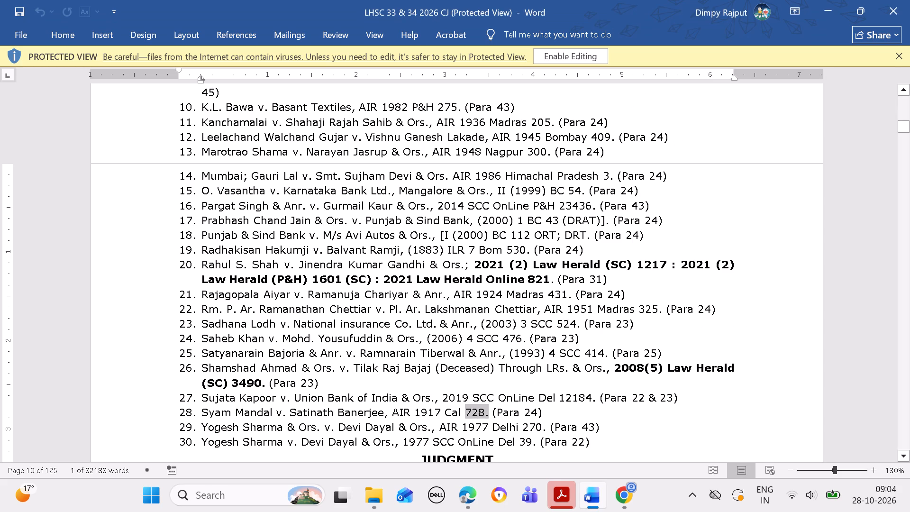
pyautogui.moveTo(202, 426); pyautogui.dragTo(316, 421)
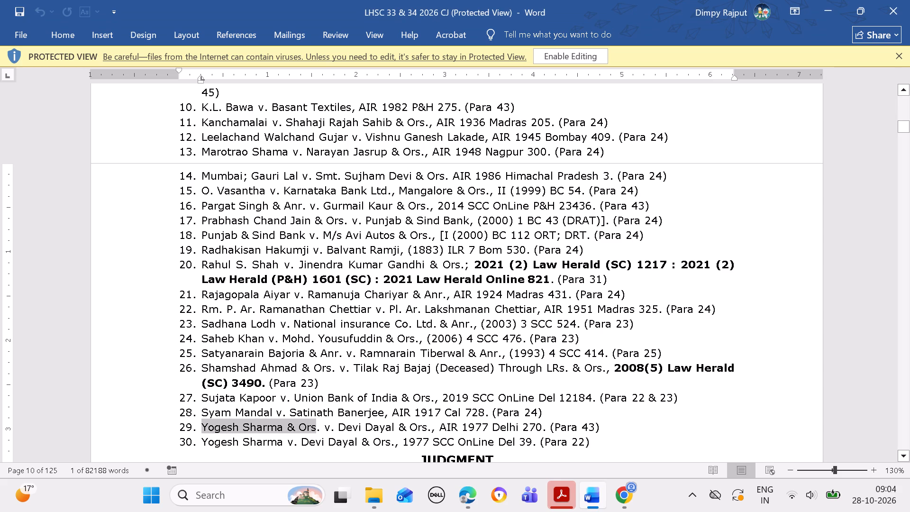
pyautogui.moveTo(316, 421); pyautogui.dragTo(318, 424)
pyautogui.hotkey('ctrl', 'c')
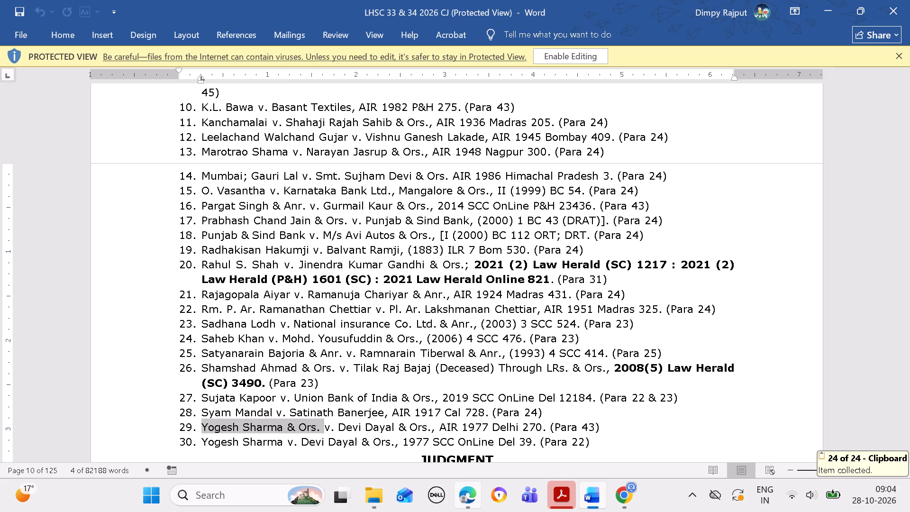
pyautogui.click(464, 497)
pyautogui.scroll(3, 444, 430)
pyautogui.click(280, 422)
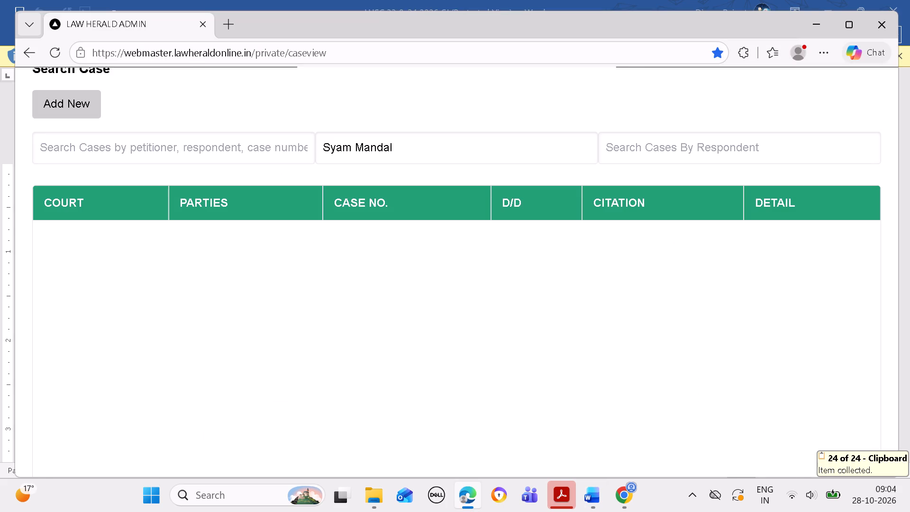
pyautogui.moveTo(433, 139); pyautogui.dragTo(306, 155)
pyautogui.press('BackSpace')
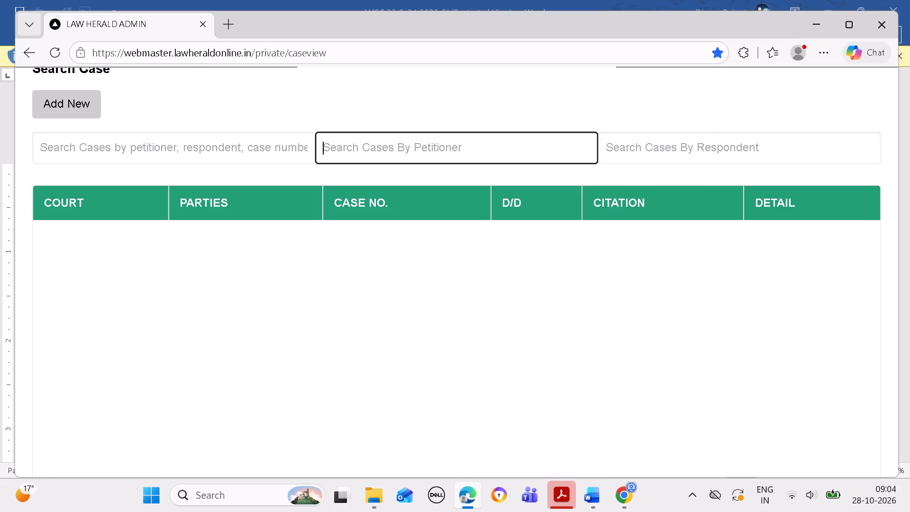
pyautogui.hotkey('ctrl', 'v')
pyautogui.hotkey('ctrl', 'v')
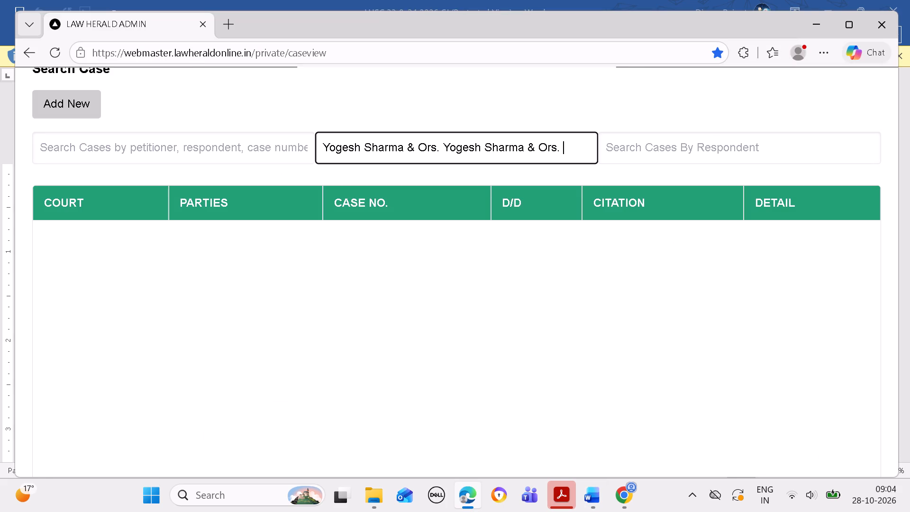
# Shorten the petitioner search term to only the first name of entry 29's petitioner.
pyautogui.press('BackSpace')
pyautogui.press('BackSpace')
pyautogui.press('BackSpace')
pyautogui.press('BackSpace')
pyautogui.press('BackSpace')
pyautogui.press('BackSpace')
pyautogui.press('BackSpace')
pyautogui.press('BackSpace')
pyautogui.press('BackSpace')
pyautogui.press('BackSpace')
pyautogui.press('BackSpace')
pyautogui.press('BackSpace')
pyautogui.press('BackSpace')
pyautogui.press('BackSpace')
pyautogui.press('BackSpace')
pyautogui.press('BackSpace')
pyautogui.press('BackSpace')
pyautogui.press('BackSpace')
pyautogui.press('BackSpace')
pyautogui.press('BackSpace')
pyautogui.press('BackSpace')
pyautogui.press('BackSpace')
pyautogui.press('BackSpace')
pyautogui.press('BackSpace')
pyautogui.press('BackSpace')
pyautogui.press('BackSpace')
pyautogui.press('BackSpace')
pyautogui.press('BackSpace')
pyautogui.press('BackSpace')
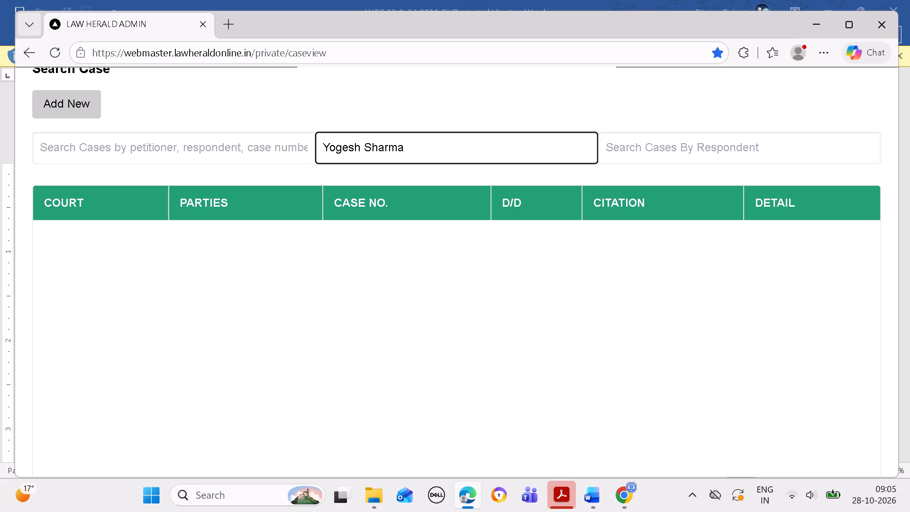
pyautogui.press('BackSpace')
pyautogui.press('BackSpace')
pyautogui.press('BackSpace')
pyautogui.press('BackSpace')
pyautogui.press('BackSpace')
pyautogui.press('BackSpace')
pyautogui.press('BackSpace')
# Start a new case record for entry 29 and enter its petitioner name, including "& Ors.".
pyautogui.click(83, 96)
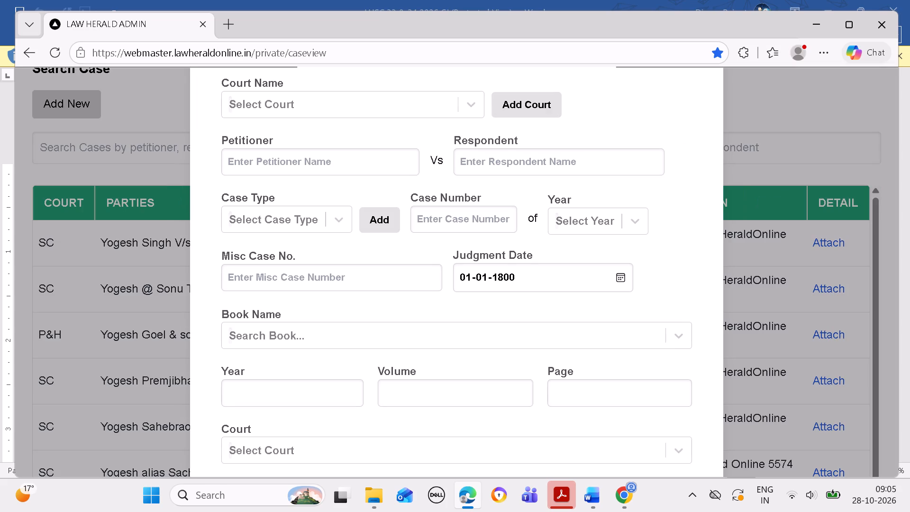
pyautogui.click(310, 155)
pyautogui.hotkey('ctrl', 'v')
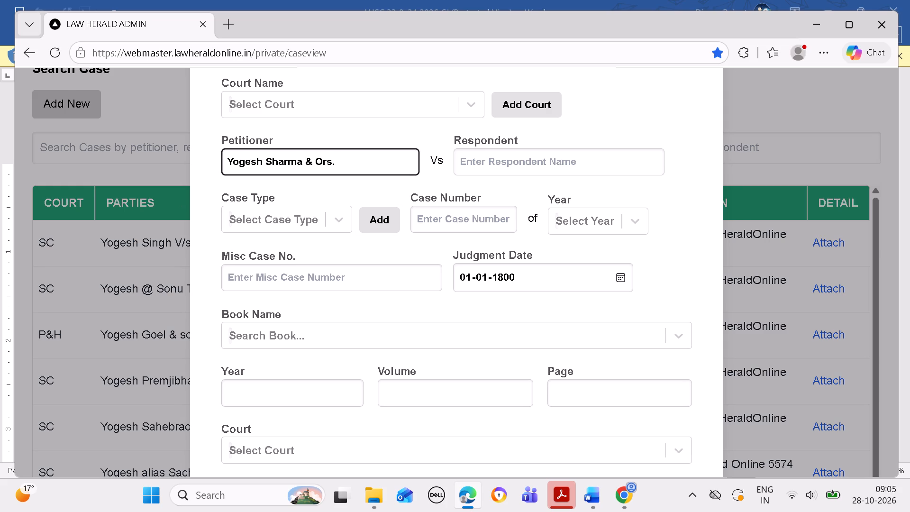
# Fill in the new case's respondent with entry 29's respondent name, including "& Ors.", copied from the Word list.
pyautogui.click(597, 494)
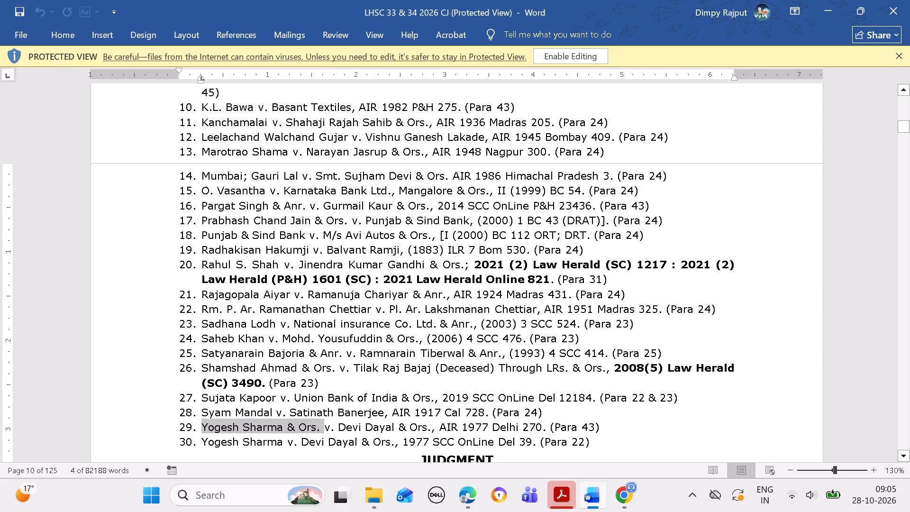
pyautogui.moveTo(340, 425); pyautogui.dragTo(345, 424)
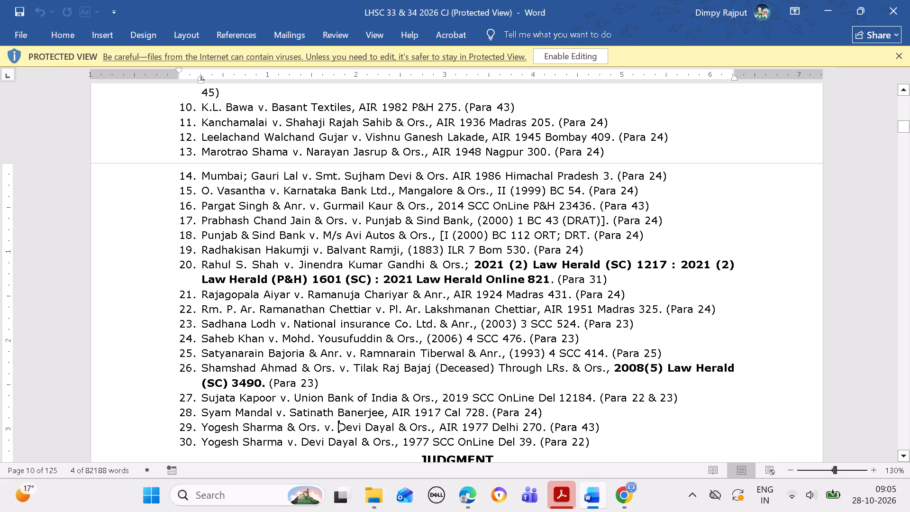
pyautogui.moveTo(345, 424); pyautogui.dragTo(429, 419)
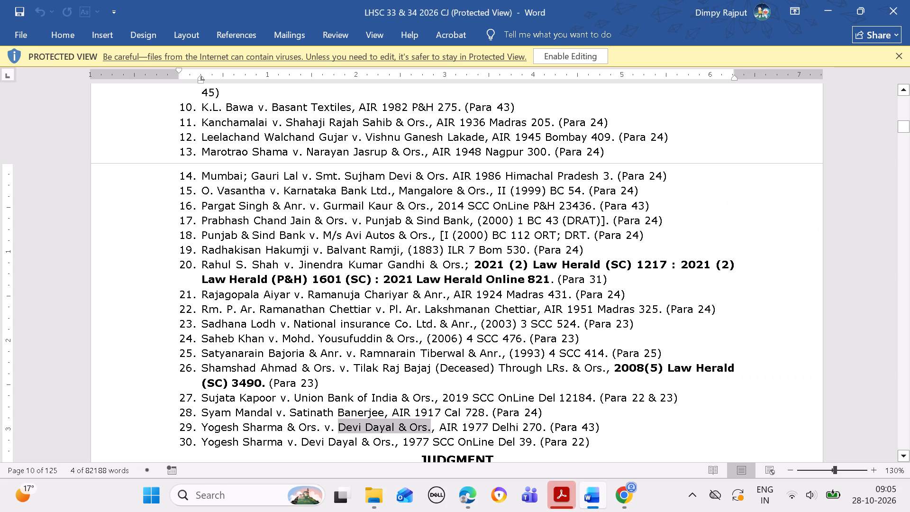
pyautogui.hotkey('ctrl', 'c')
pyautogui.click(480, 502)
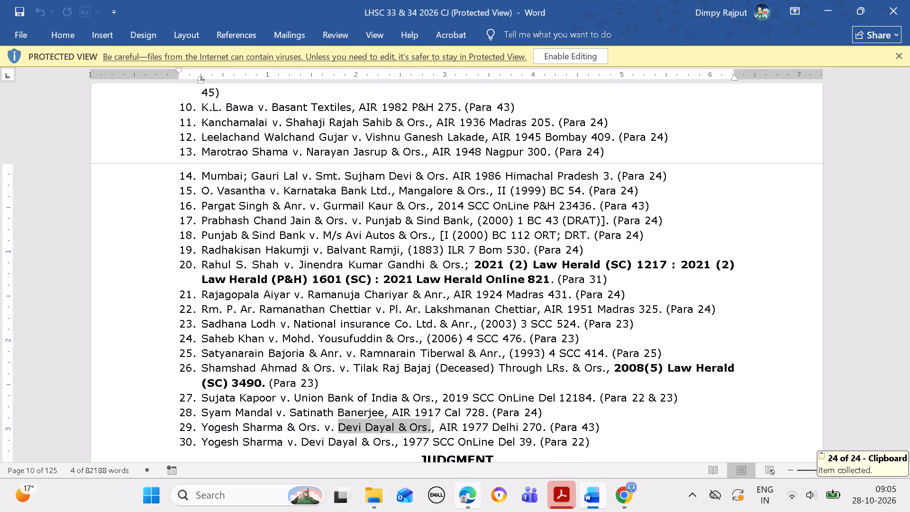
pyautogui.click(541, 159)
pyautogui.hotkey('ctrl', 'v')
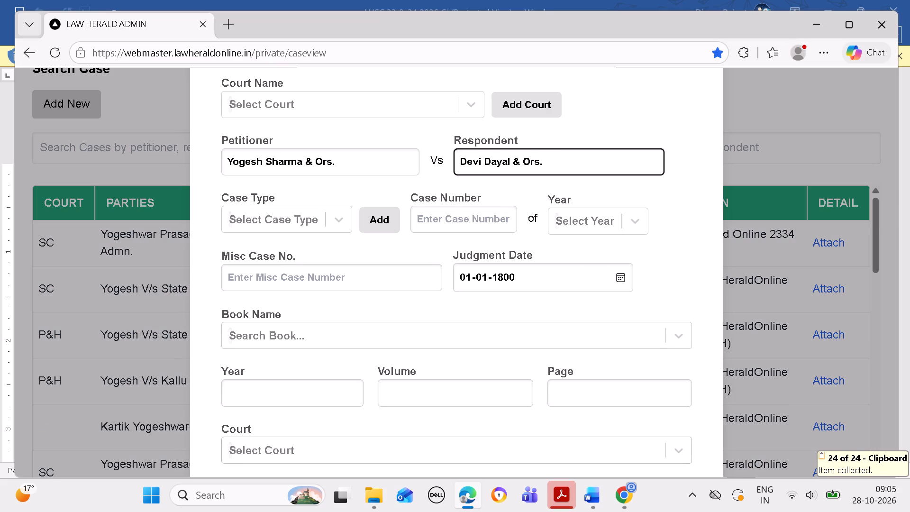
# Set the citation year of entry 29's case record to 1977, copied from the Word list, and the volume to "-".
pyautogui.click(565, 491)
pyautogui.click(591, 491)
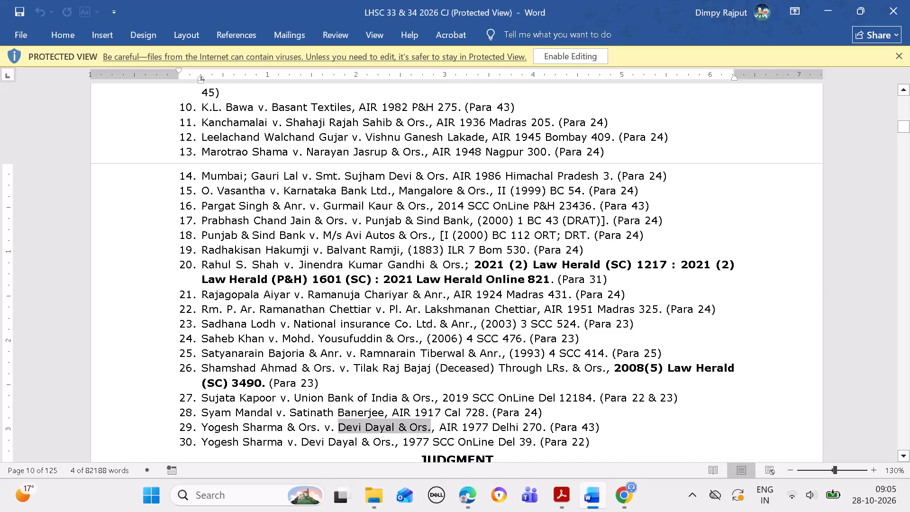
pyautogui.moveTo(463, 425); pyautogui.dragTo(487, 428)
pyautogui.hotkey('ctrl', 'c')
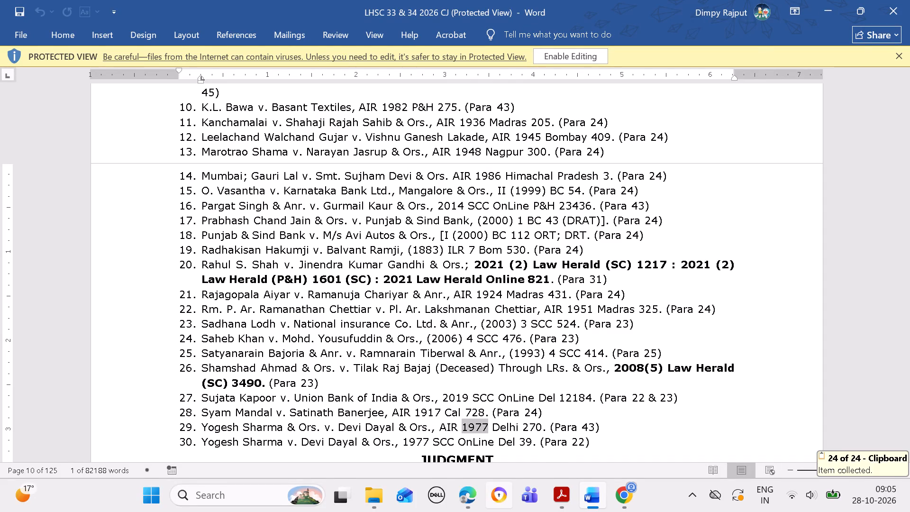
pyautogui.keyDown('ctrl'); pyautogui.click(468, 492); pyautogui.keyUp('ctrl')
pyautogui.keyDown('ctrl'); pyautogui.click(359, 399); pyautogui.keyUp('ctrl')
pyautogui.hotkey('ctrl', 'v')
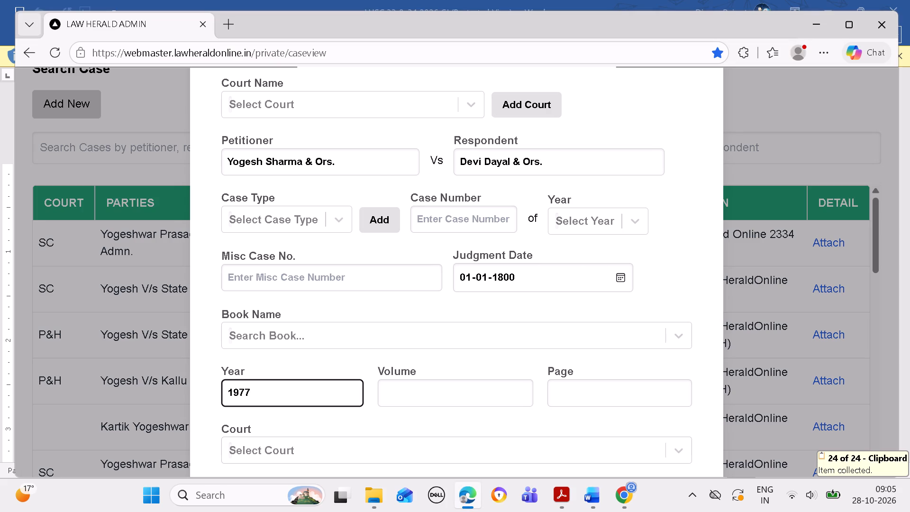
pyautogui.click(436, 396)
pyautogui.press('-')
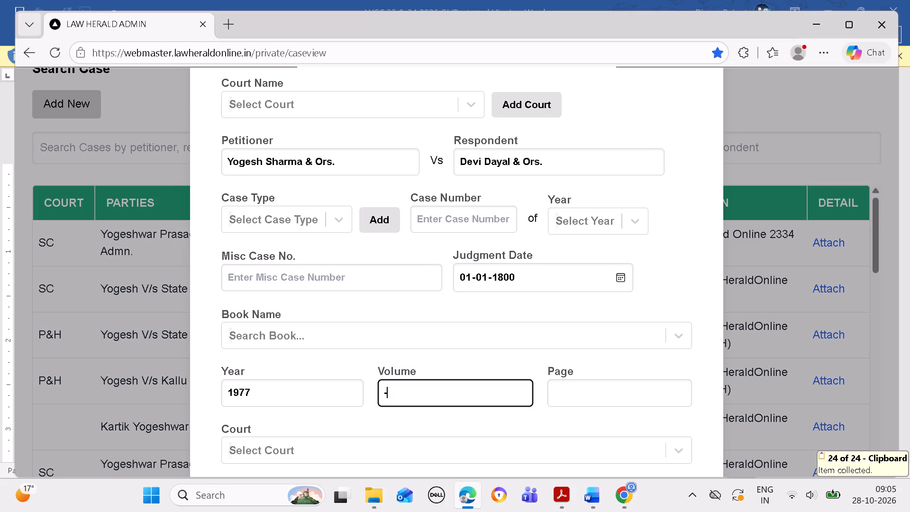
# Fill in the citation page as 270, copied from entry 29 in the Word list.
pyautogui.click(595, 492)
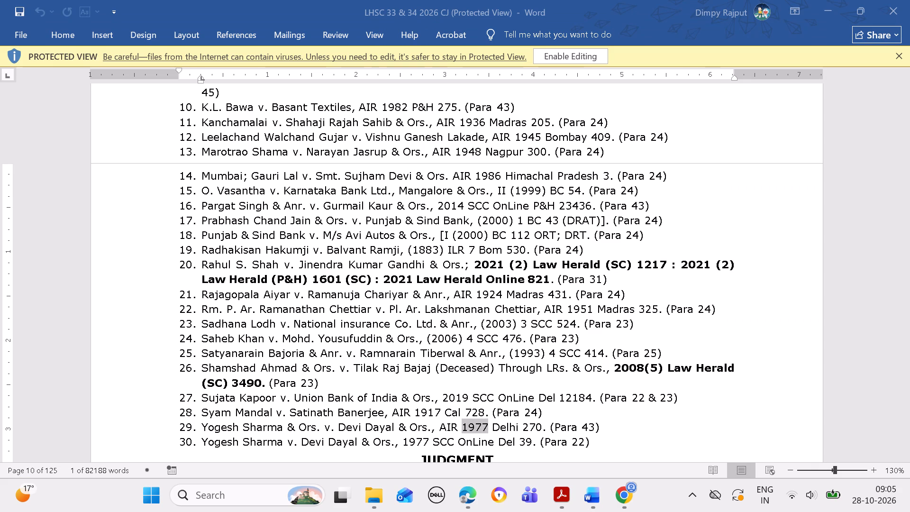
pyautogui.moveTo(523, 422); pyautogui.dragTo(536, 424)
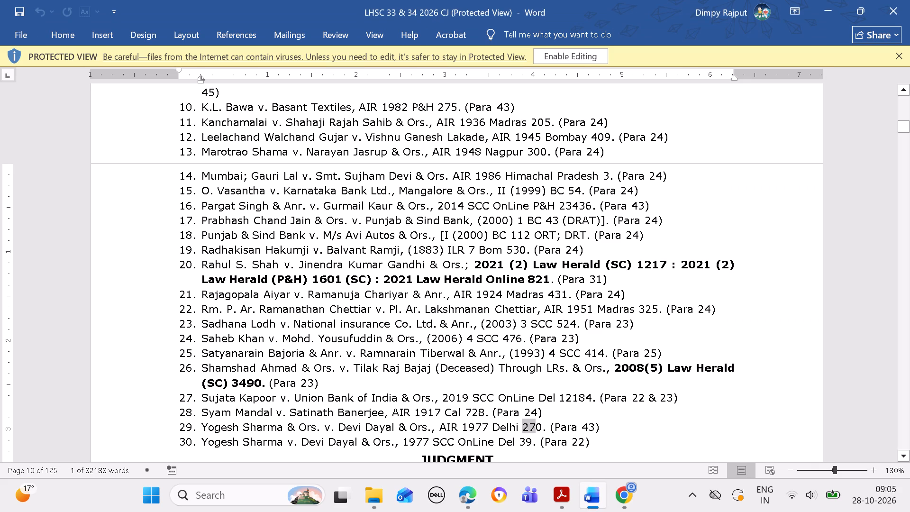
pyautogui.click(533, 430)
pyautogui.moveTo(526, 425); pyautogui.dragTo(528, 425)
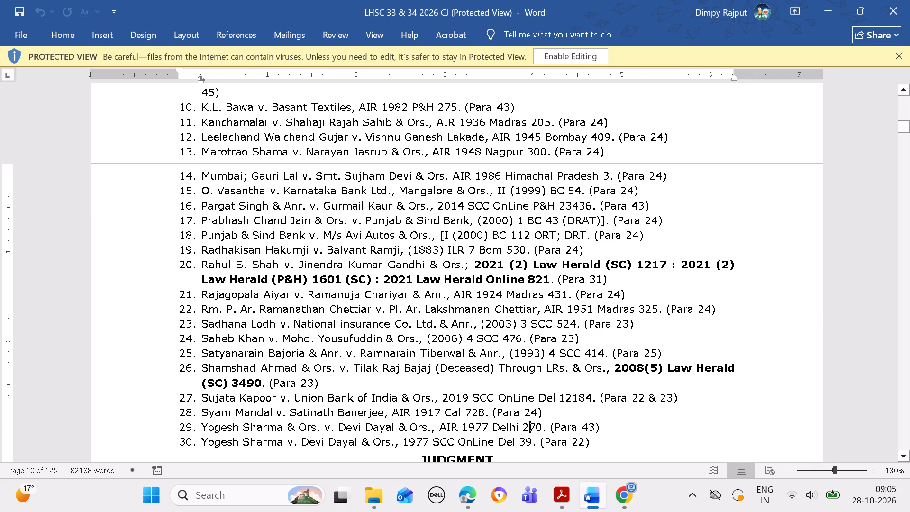
pyautogui.moveTo(528, 425); pyautogui.dragTo(536, 427)
pyautogui.moveTo(523, 421); pyautogui.dragTo(541, 426)
pyautogui.hotkey('ctrl', 'c')
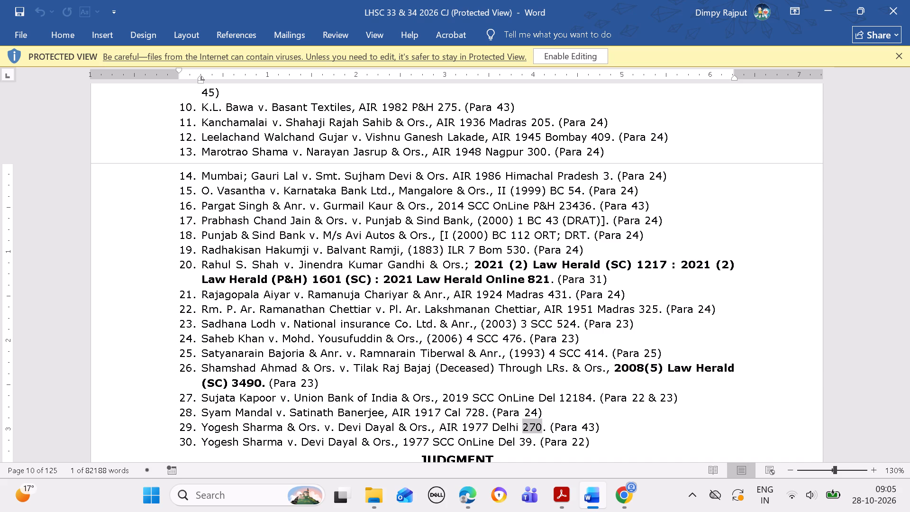
pyautogui.click(476, 491)
pyautogui.click(580, 391)
pyautogui.hotkey('ctrl', 'v')
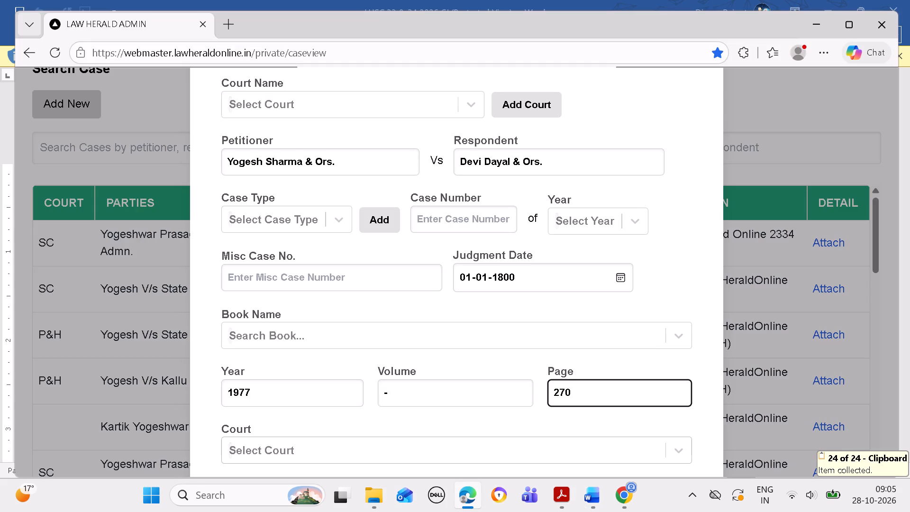
# Set the citation court to the blank "( )" option and the book name to AIR (Delhi).
pyautogui.click(465, 446)
pyautogui.click(473, 475)
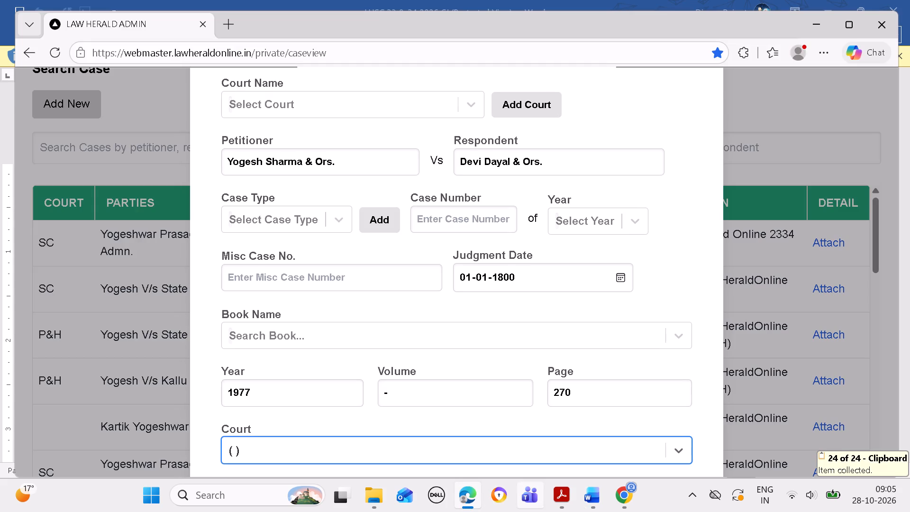
pyautogui.click(587, 487)
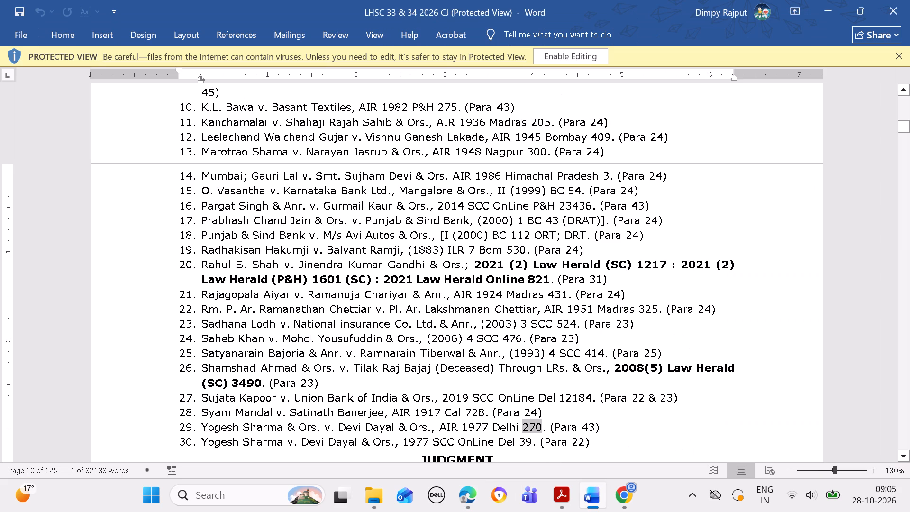
pyautogui.click(470, 492)
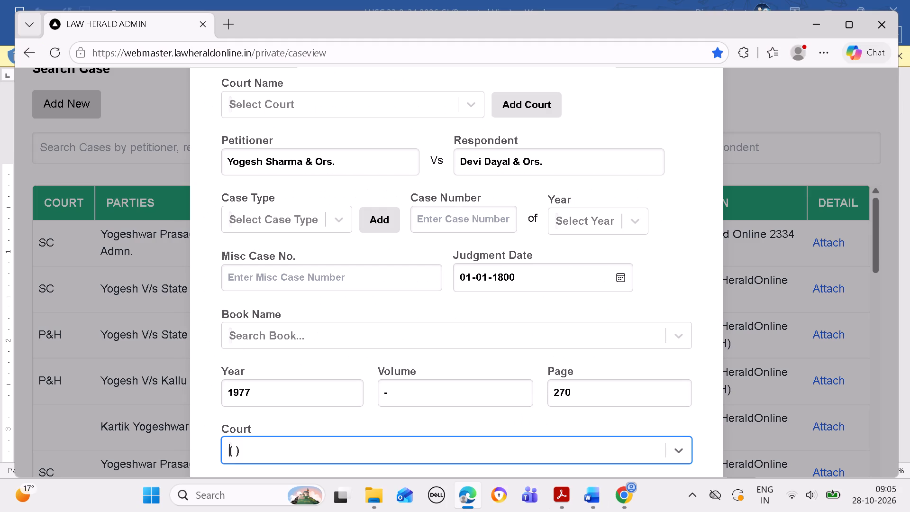
pyautogui.click(392, 334)
pyautogui.write('AI')
pyautogui.write('R DE')
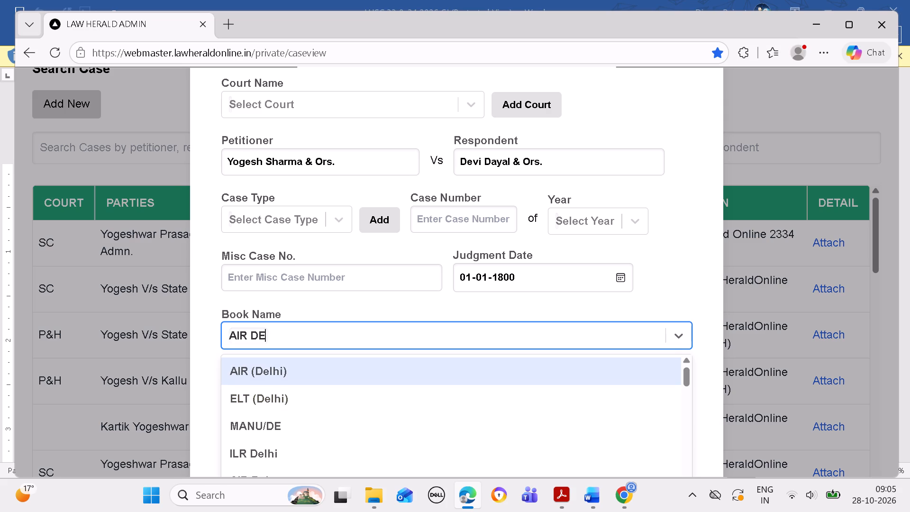
pyautogui.click(371, 375)
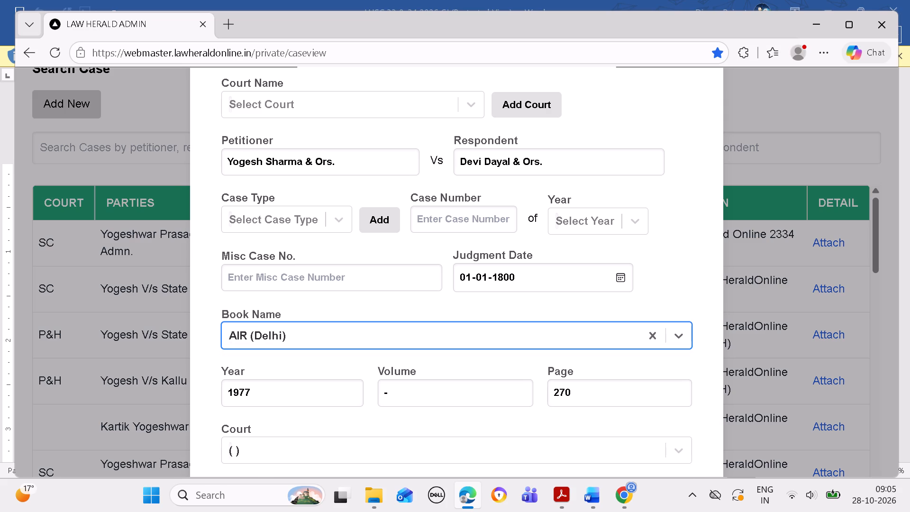
# Check the filled-in citation against entry 29 in the Word list, and save the new case so it is attached.
pyautogui.click(591, 497)
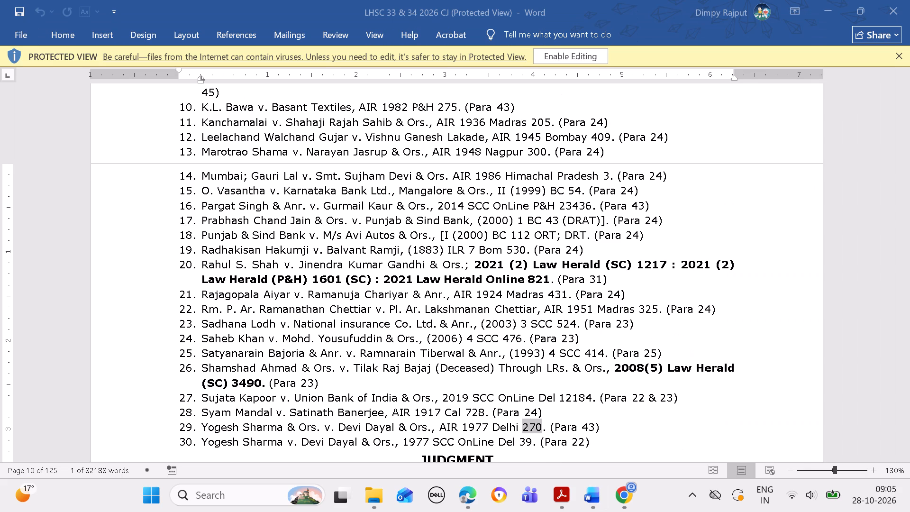
pyautogui.click(461, 493)
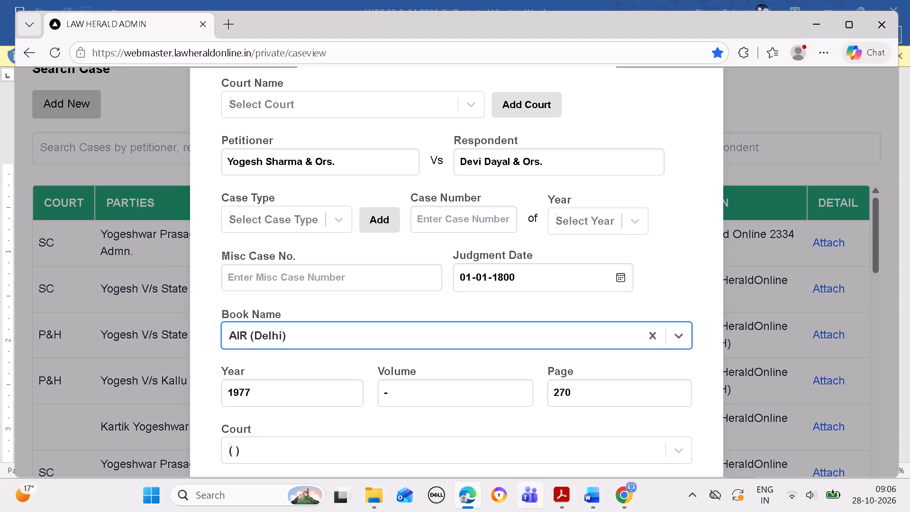
pyautogui.click(588, 492)
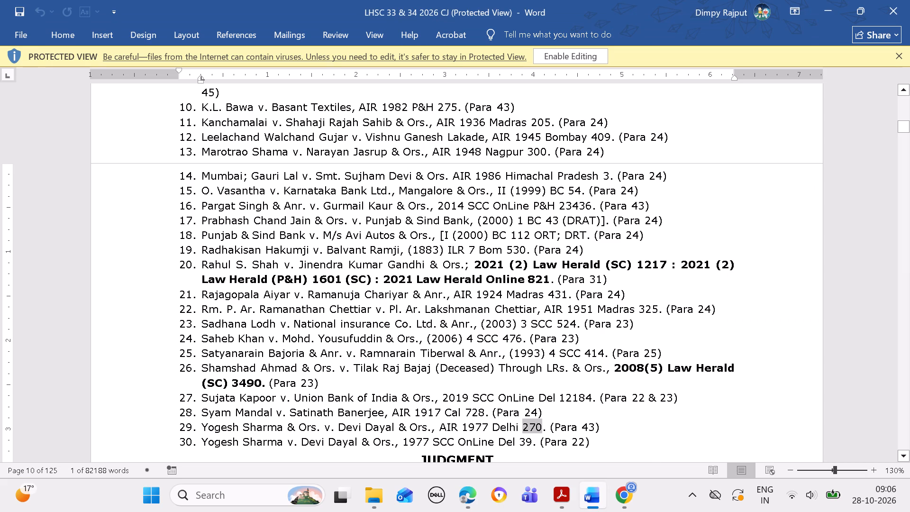
pyautogui.click(481, 493)
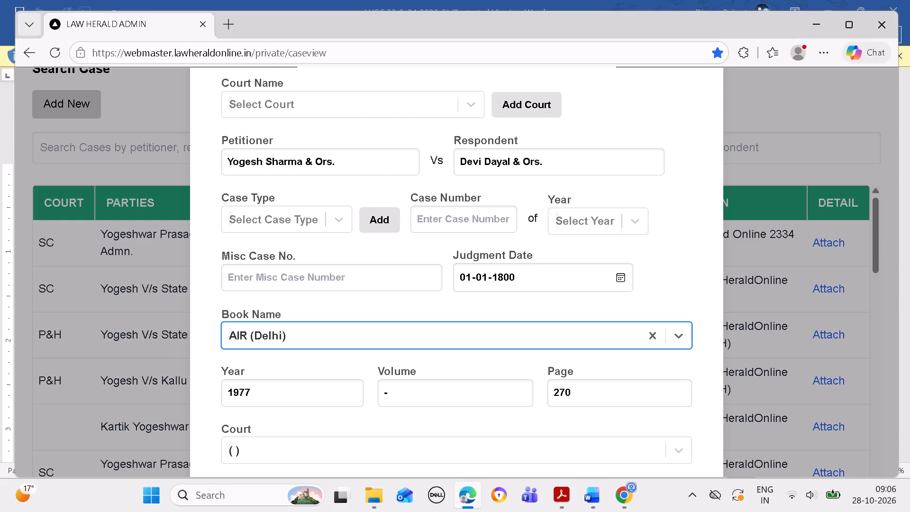
pyautogui.press('Return')
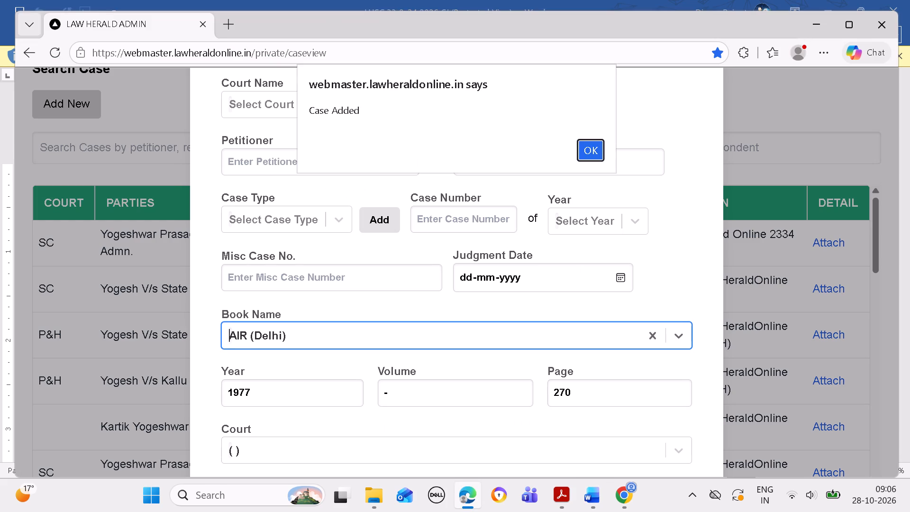
pyautogui.click(590, 146)
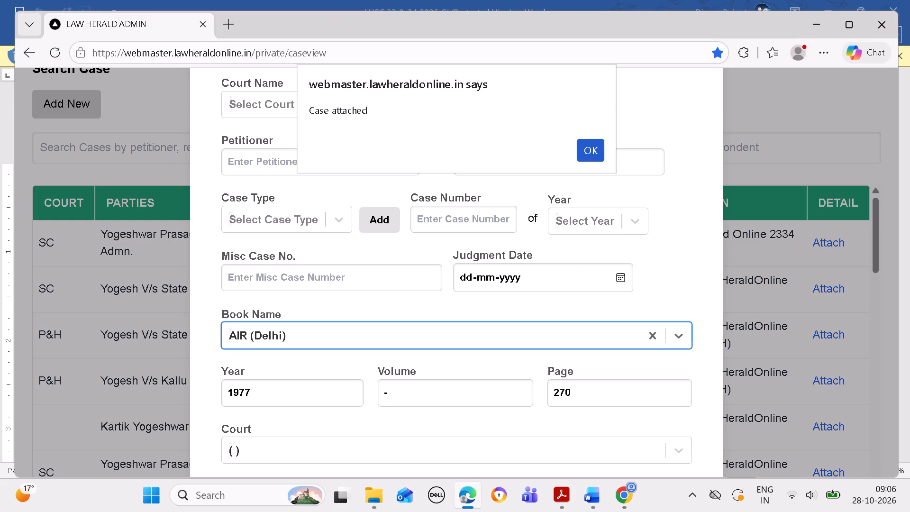
pyautogui.click(601, 146)
# Start a new case record for entry 30 and enter its petitioner name from the Word list, without the leading list punctuation.
pyautogui.scroll(-10, 528, 271)
pyautogui.click(594, 492)
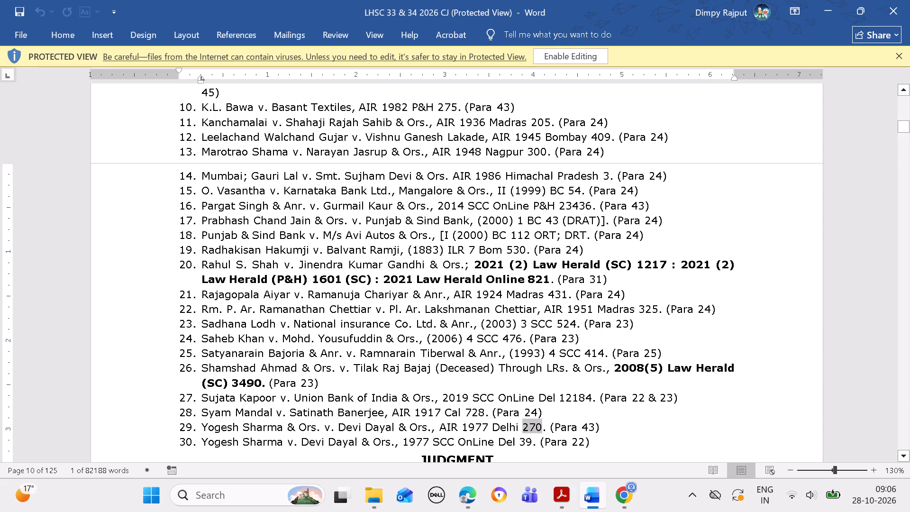
pyautogui.moveTo(198, 439); pyautogui.dragTo(264, 439)
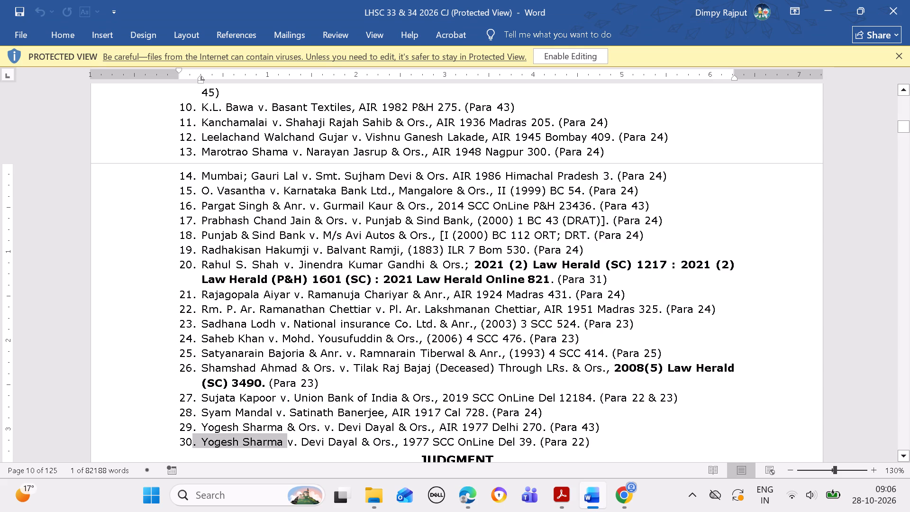
pyautogui.hotkey('ctrl', 'c')
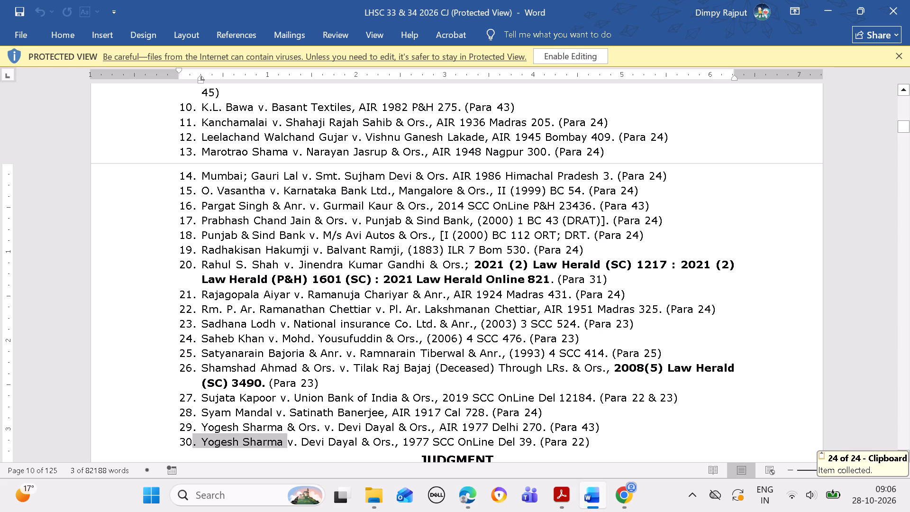
pyautogui.click(462, 488)
pyautogui.scroll(3, 450, 408)
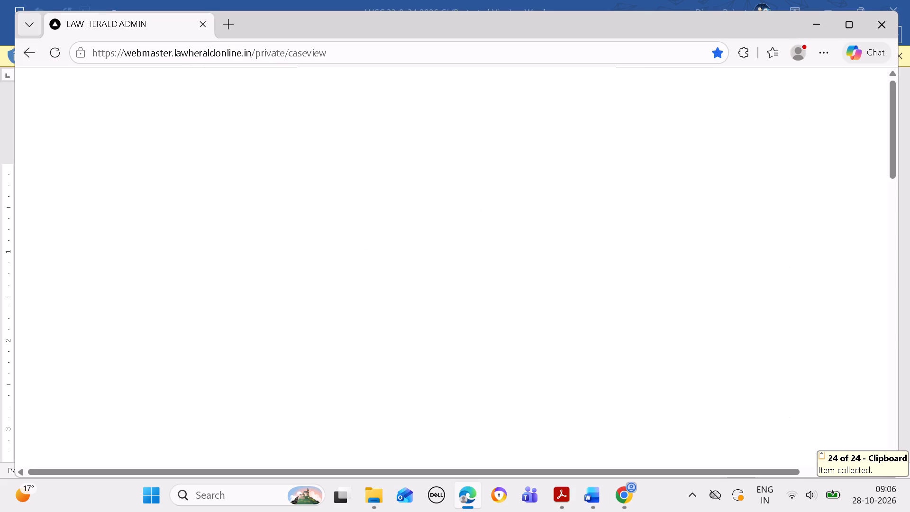
pyautogui.click(273, 426)
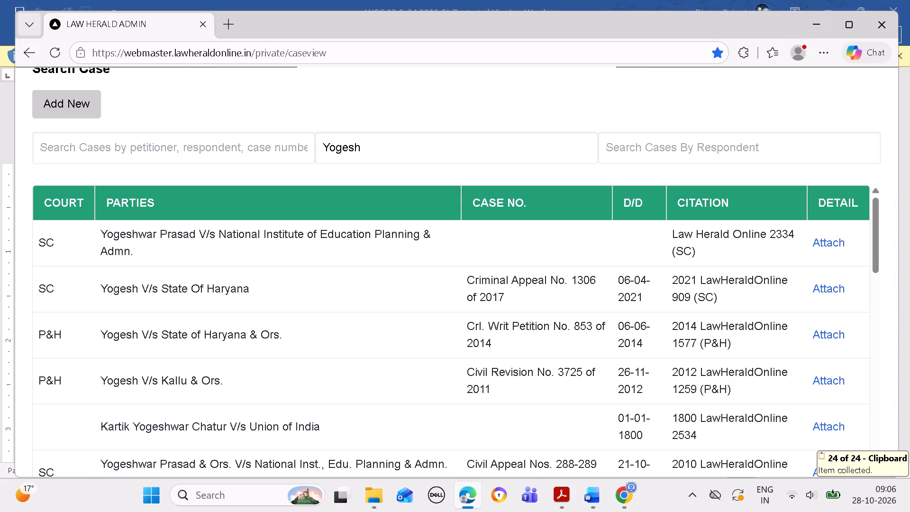
pyautogui.click(71, 104)
pyautogui.click(286, 159)
pyautogui.hotkey('ctrl', 'v')
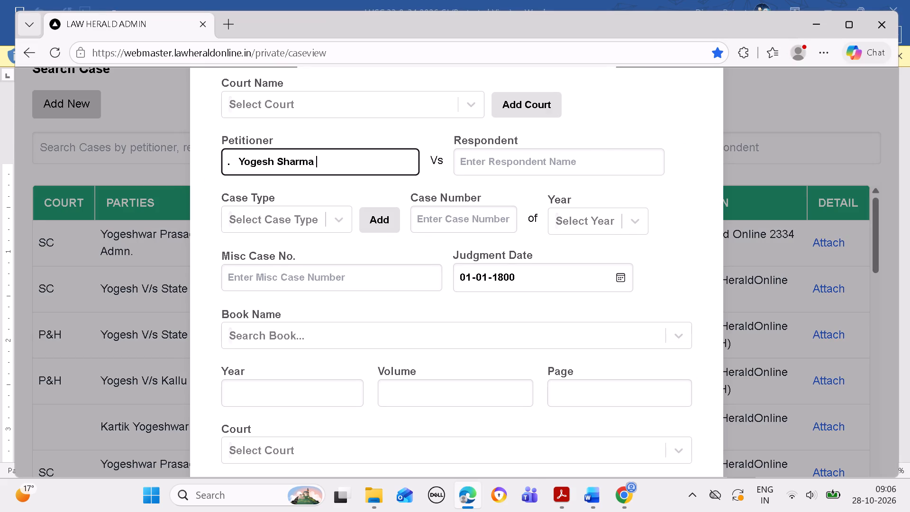
pyautogui.click(244, 173)
pyautogui.click(240, 169)
pyautogui.press('BackSpace')
pyautogui.press('BackSpace')
pyautogui.press('BackSpace')
pyautogui.press('BackSpace')
pyautogui.press('BackSpace')
pyautogui.press('BackSpace')
pyautogui.press('BackSpace')
pyautogui.press('BackSpace')
pyautogui.press('BackSpace')
pyautogui.press('BackSpace')
pyautogui.press('BackSpace')
pyautogui.press('BackSpace')
pyautogui.press('BackSpace')
pyautogui.press('BackSpace')
pyautogui.press('BackSpace')
pyautogui.press('BackSpace')
pyautogui.press('BackSpace')
pyautogui.press('BackSpace')
pyautogui.press('BackSpace')
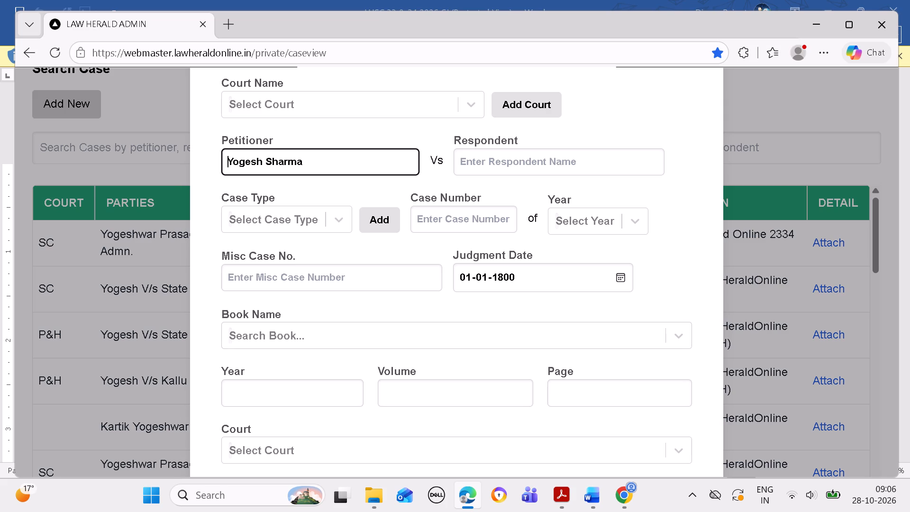
# Fill in the new case's respondent with entry 30's respondent name, including "& Ors.", copied from the Word list.
pyautogui.click(602, 495)
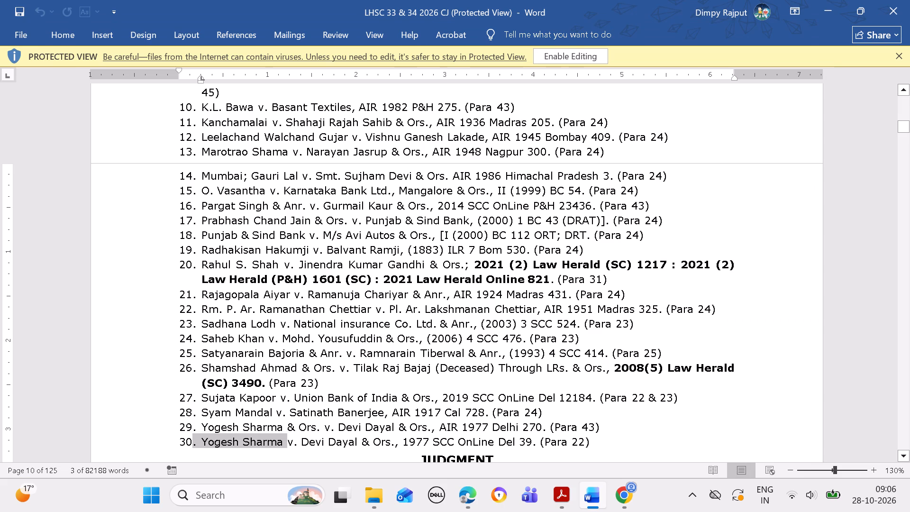
pyautogui.moveTo(302, 439); pyautogui.dragTo(391, 439)
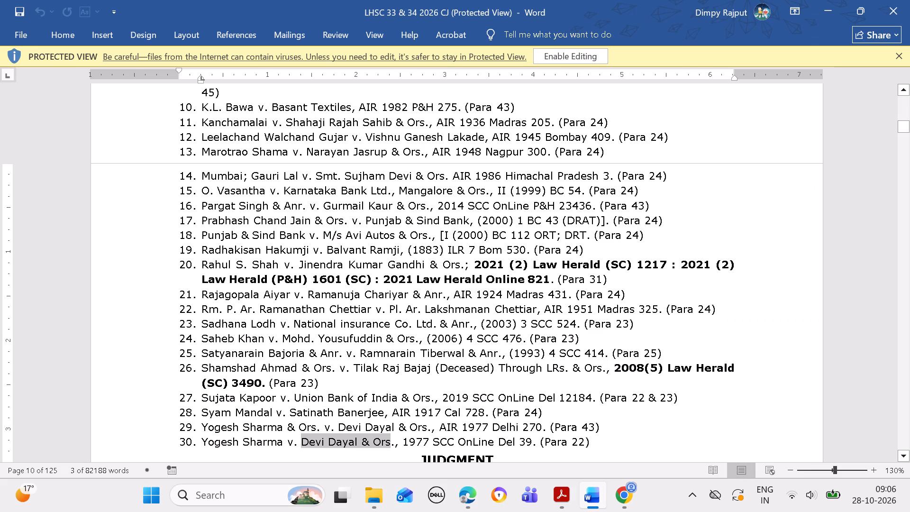
pyautogui.moveTo(391, 439); pyautogui.dragTo(393, 440)
pyautogui.hotkey('ctrl', 'c')
pyautogui.click(476, 492)
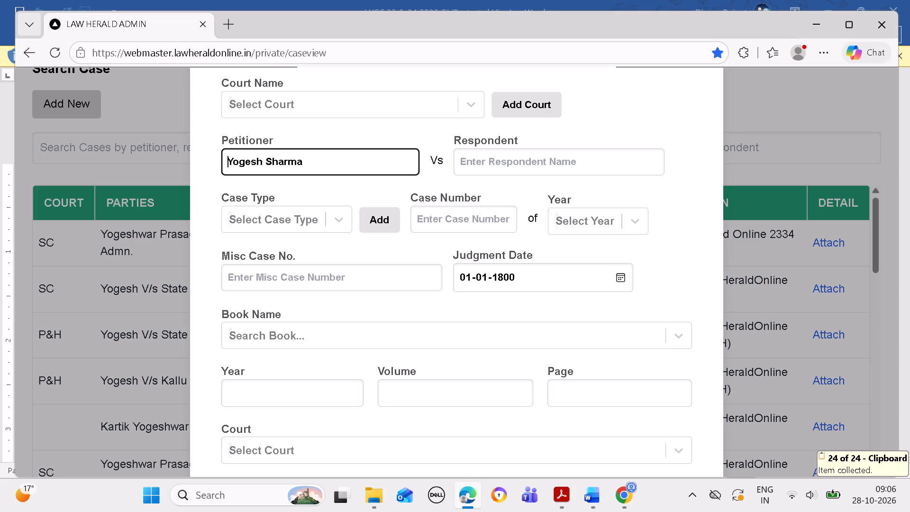
pyautogui.click(516, 161)
pyautogui.hotkey('ctrl', 'v')
# Enter 1977 as the citation year of the new case, copied from entry 30 in the Word list.
pyautogui.click(594, 495)
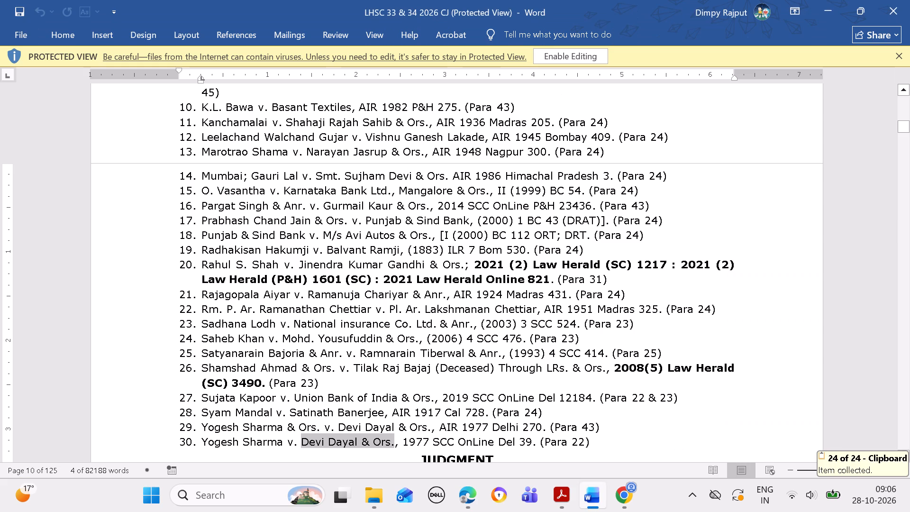
pyautogui.moveTo(405, 439); pyautogui.dragTo(423, 444)
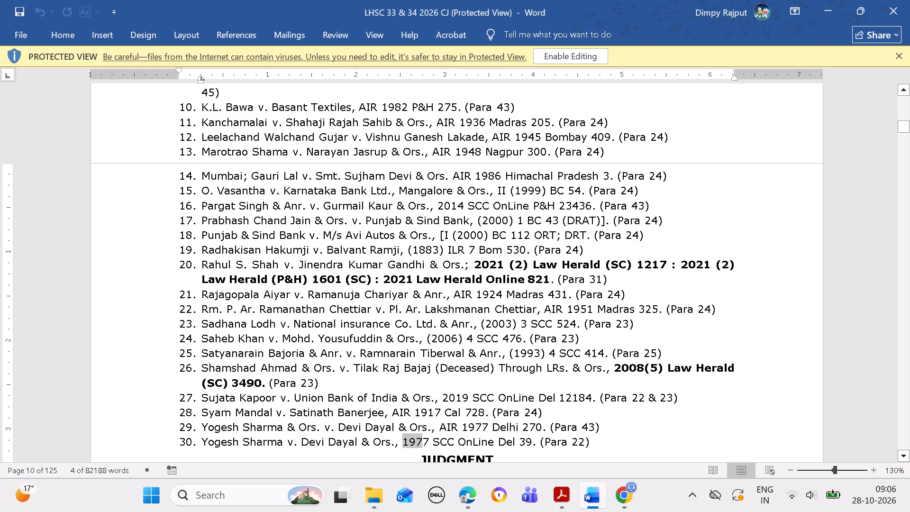
pyautogui.moveTo(423, 444); pyautogui.dragTo(427, 444)
pyautogui.hotkey('ctrl', 'c')
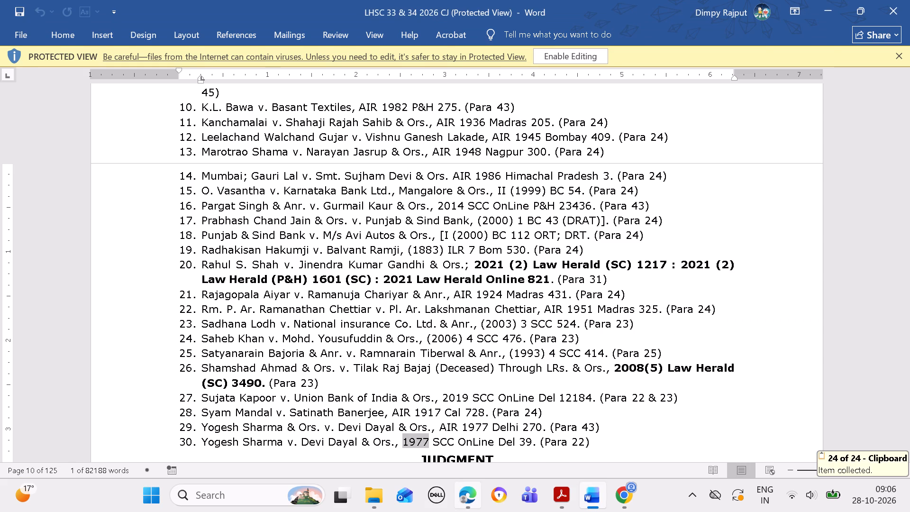
pyautogui.click(464, 495)
pyautogui.click(319, 400)
pyautogui.hotkey('ctrl', 'v')
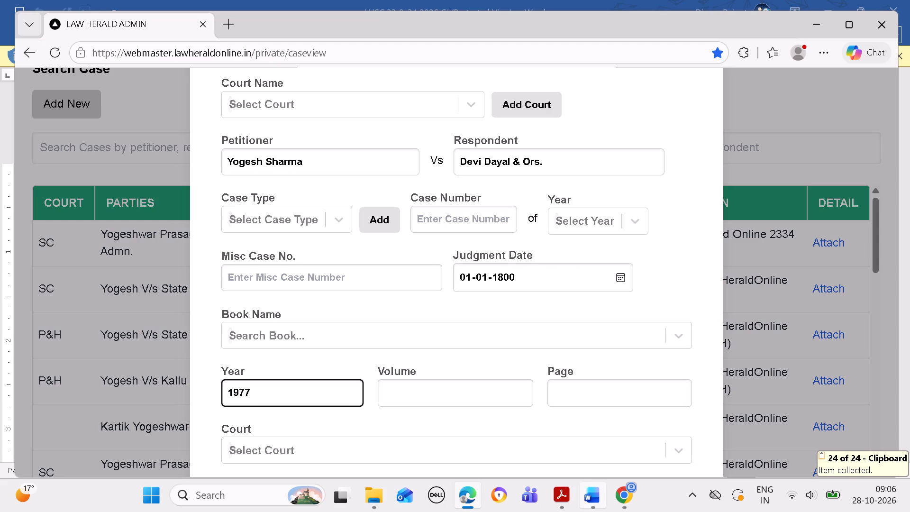
# Set the new case's book name to SCC OnLine Del, copied from entry 30 in the Word list.
pyautogui.click(597, 493)
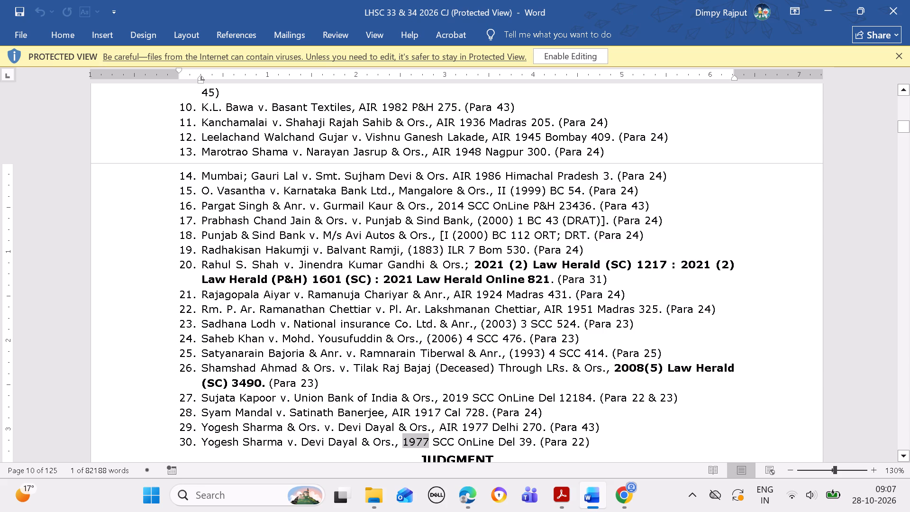
pyautogui.moveTo(433, 441); pyautogui.dragTo(512, 438)
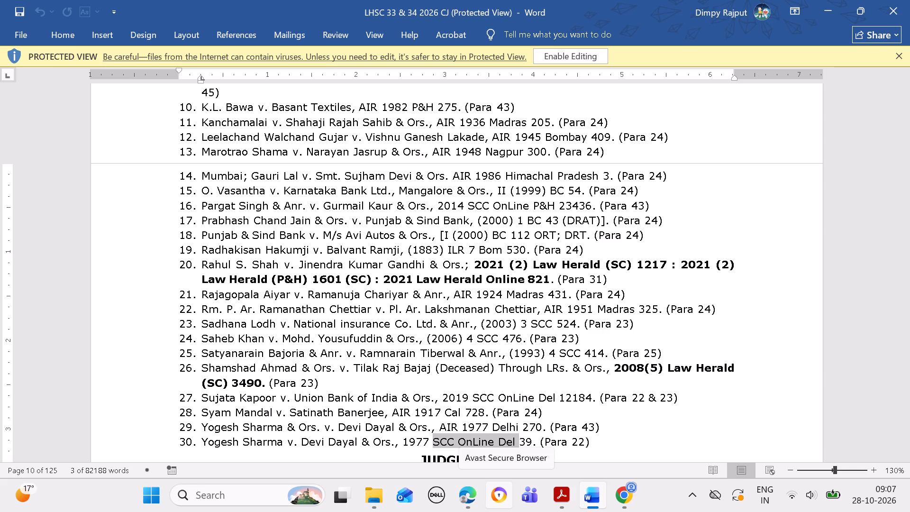
pyautogui.hotkey('ctrl', 'c')
pyautogui.click(469, 497)
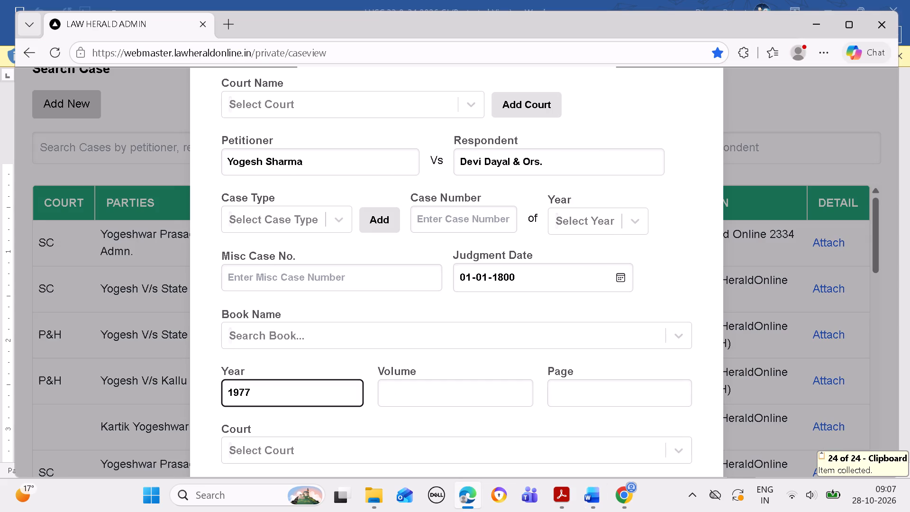
pyautogui.click(435, 336)
pyautogui.hotkey('ctrl', 'v')
pyautogui.click(432, 370)
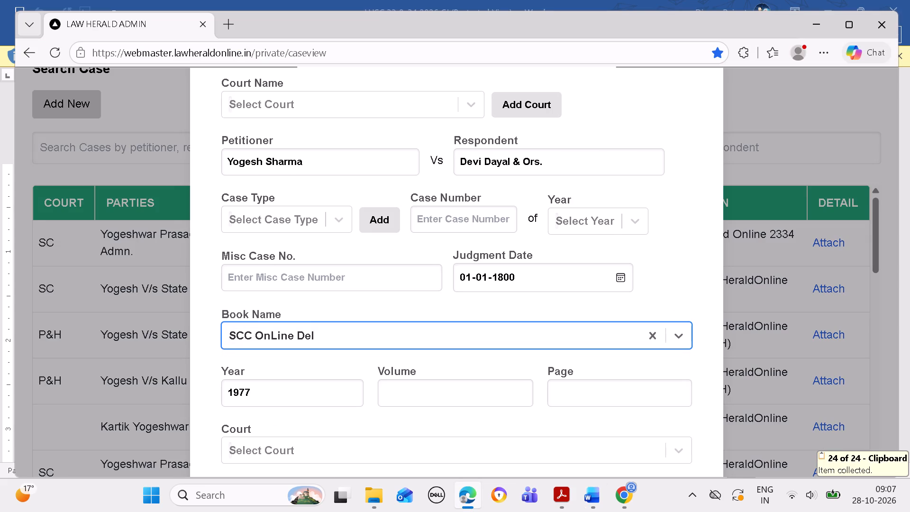
# Enter page 39 from entry 30 in the Word list and a hyphen as the citation volume.
pyautogui.click(599, 494)
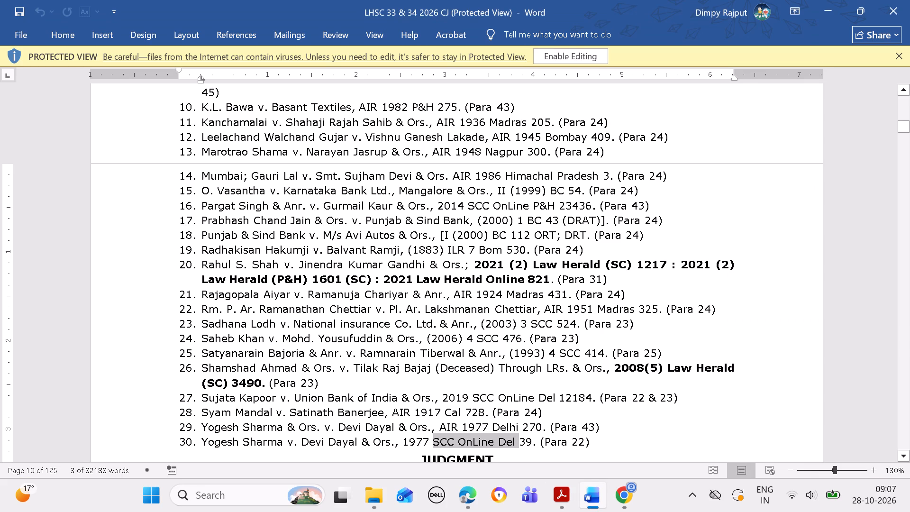
pyautogui.moveTo(520, 444); pyautogui.dragTo(532, 443)
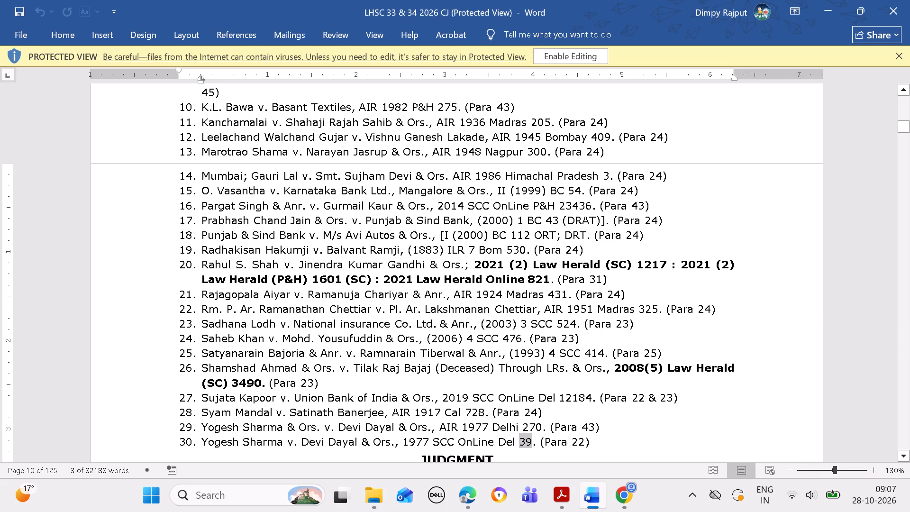
pyautogui.moveTo(532, 443); pyautogui.dragTo(531, 443)
pyautogui.hotkey('ctrl', 'c')
pyautogui.keyDown('ctrl'); pyautogui.click(472, 490); pyautogui.keyUp('ctrl')
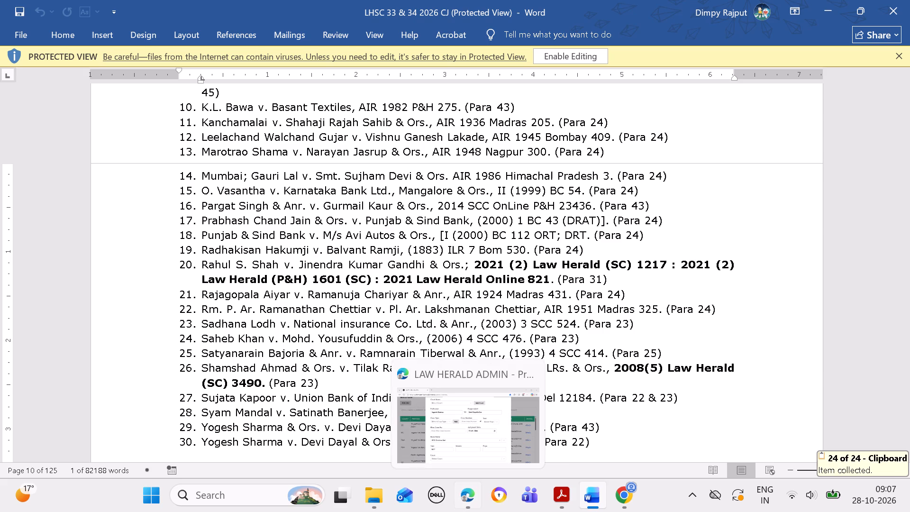
pyautogui.click(606, 394)
pyautogui.hotkey('ctrl', 'v')
pyautogui.click(483, 390)
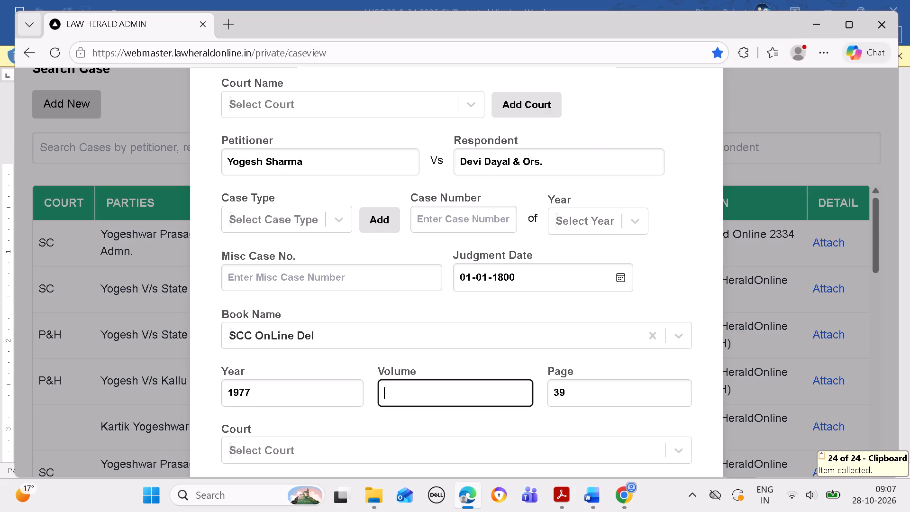
pyautogui.press('-')
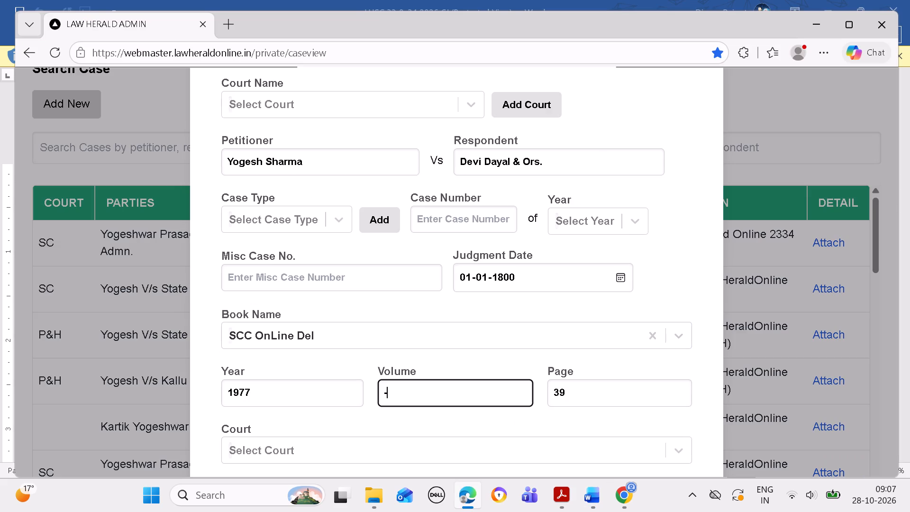
# Set the citation court to the blank "( )" option and the court name to IN THE SUPREME COURT OF INDIA (SC).
pyautogui.click(473, 445)
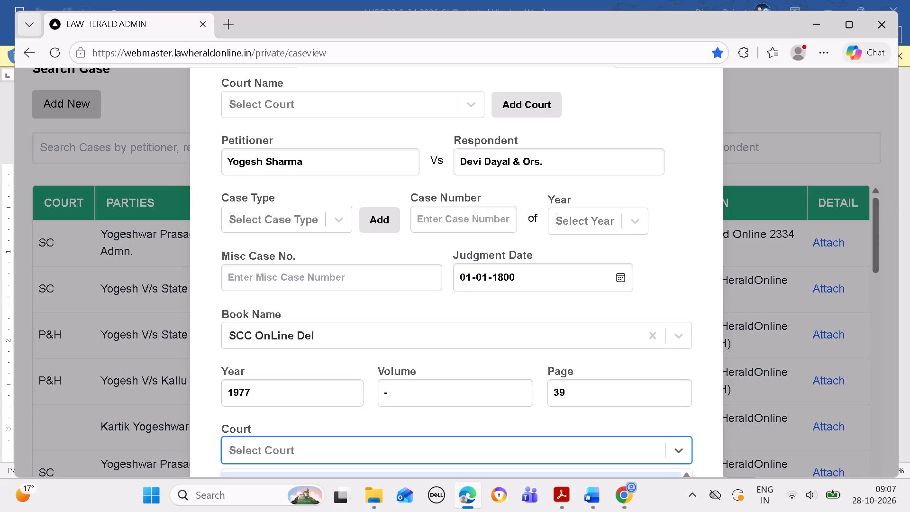
pyautogui.click(478, 473)
pyautogui.click(350, 113)
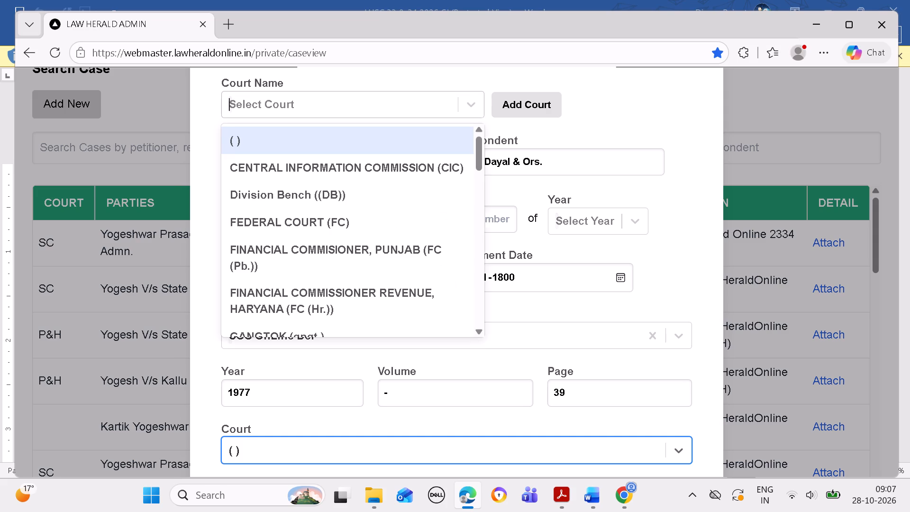
pyautogui.press('i')
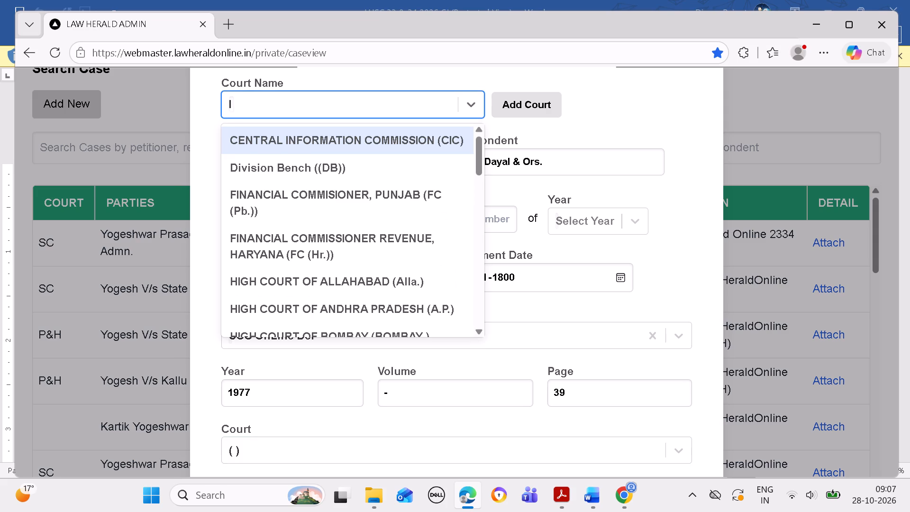
pyautogui.write('N THE')
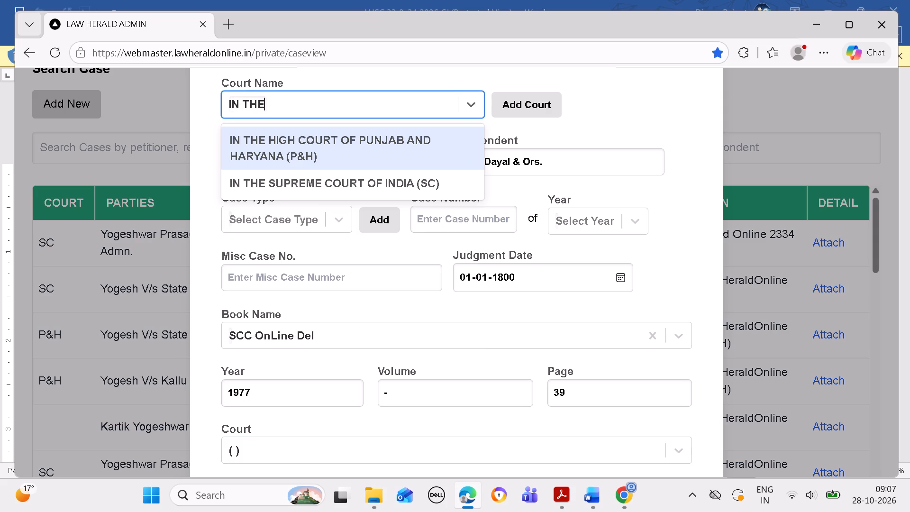
pyautogui.click(352, 184)
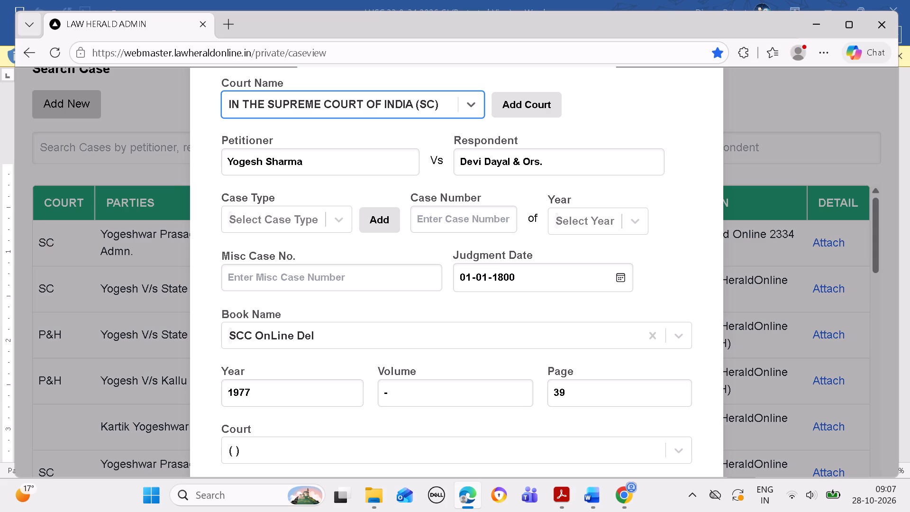
# Save the new case for entry 30 so it is attached to the appeal.
pyautogui.press('Return')
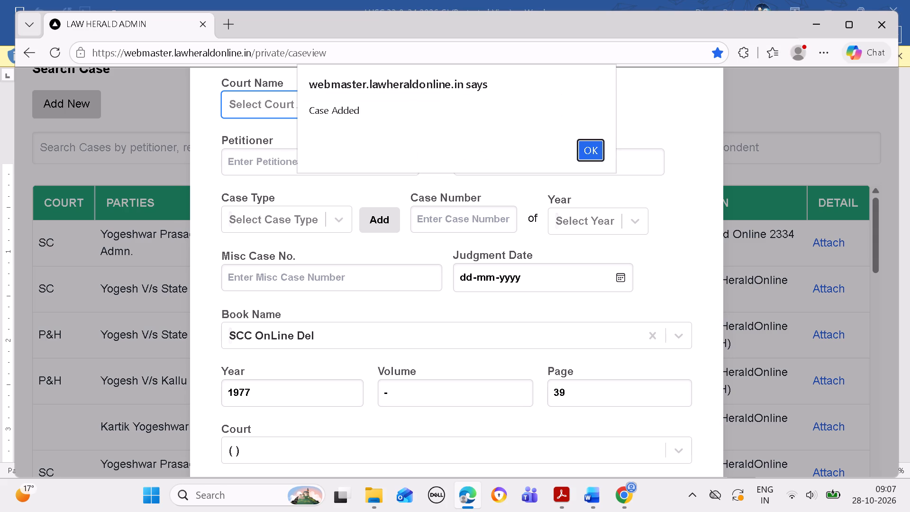
pyautogui.click(592, 145)
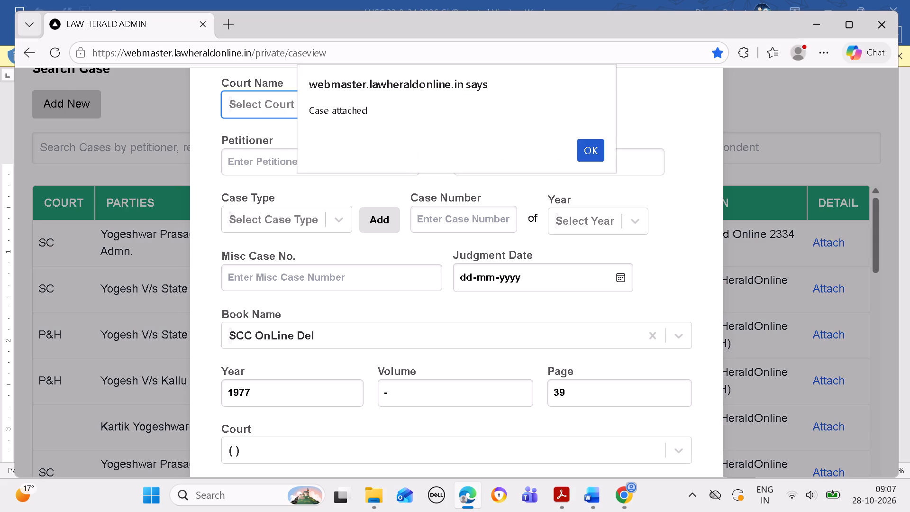
pyautogui.click(596, 150)
pyautogui.click(588, 149)
# Check the end of the attached cases list against the Word document, reading past entry 30 into the judgment.
pyautogui.scroll(-6, 555, 222)
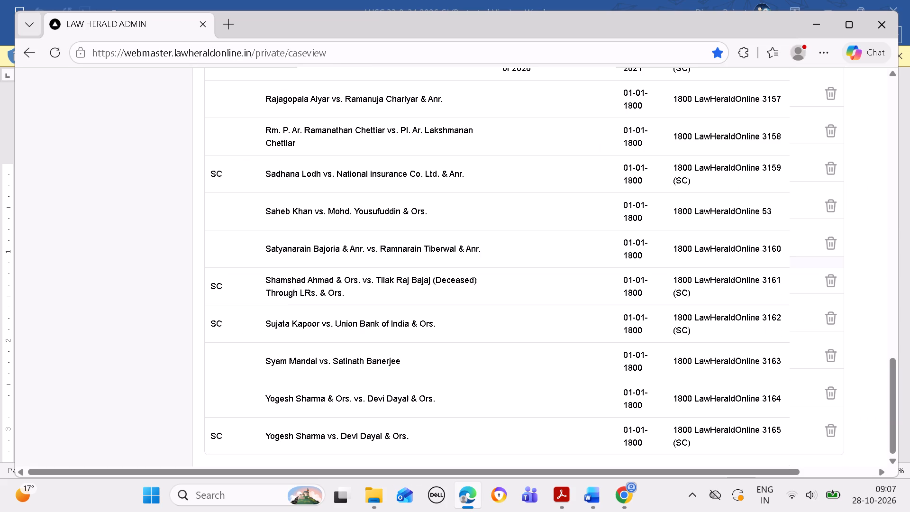
pyautogui.scroll(-5, 540, 245)
pyautogui.click(587, 485)
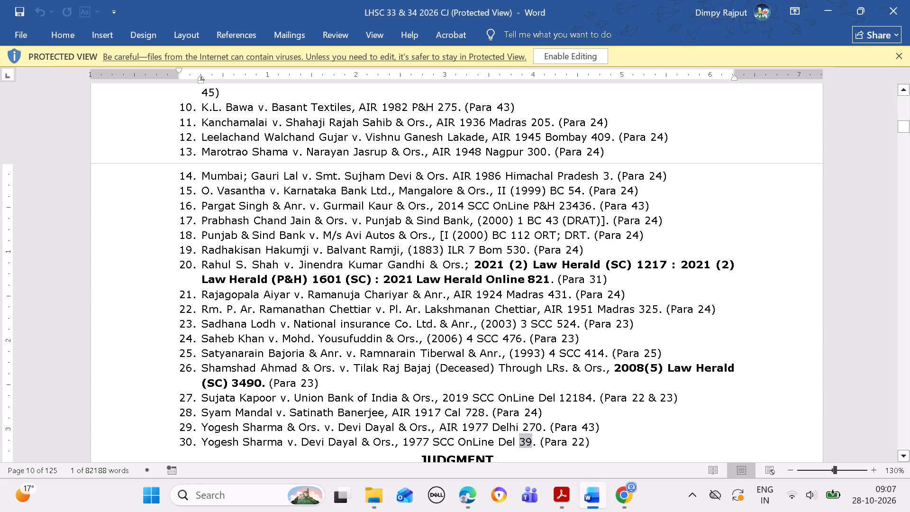
pyautogui.press('Down')
pyautogui.press('Down')
pyautogui.press('Down')
pyautogui.press('Down')
pyautogui.press('Down')
pyautogui.press('Down')
pyautogui.press('Down')
pyautogui.press('Down')
pyautogui.press('Down')
pyautogui.press('Down')
pyautogui.press('Down')
pyautogui.press('Down')
pyautogui.press('Down')
pyautogui.press('Down')
pyautogui.press('Down')
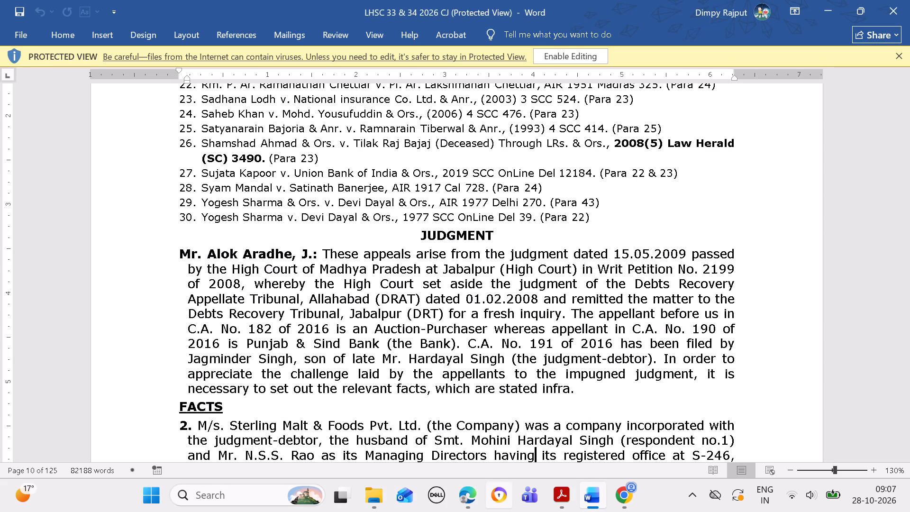
# Review the appeal's stored judgment, head notes, subject and important points in the admin site.
pyautogui.click(474, 495)
pyautogui.scroll(3, 562, 344)
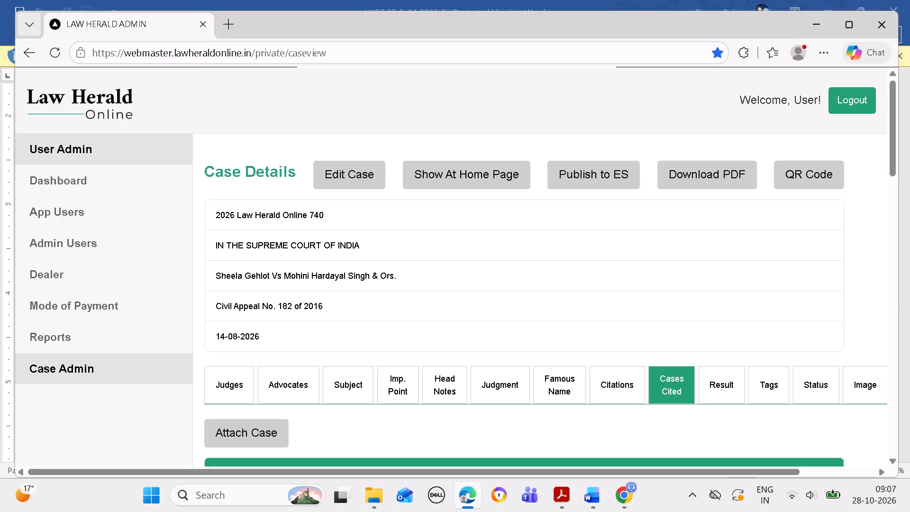
pyautogui.click(502, 383)
pyautogui.scroll(-4, 501, 375)
pyautogui.scroll(2, 505, 333)
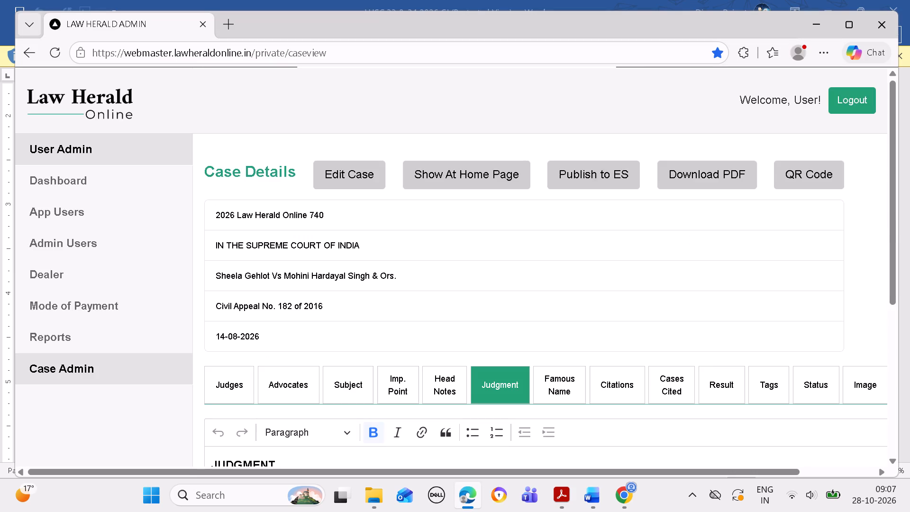
pyautogui.scroll(1, 505, 333)
pyautogui.click(451, 372)
pyautogui.scroll(-3, 434, 355)
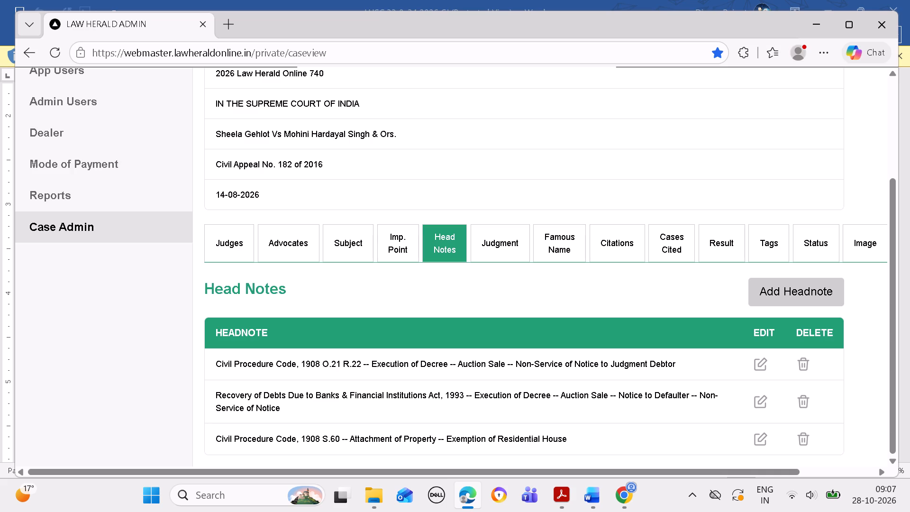
pyautogui.click(399, 254)
pyautogui.scroll(-4, 399, 254)
pyautogui.click(352, 266)
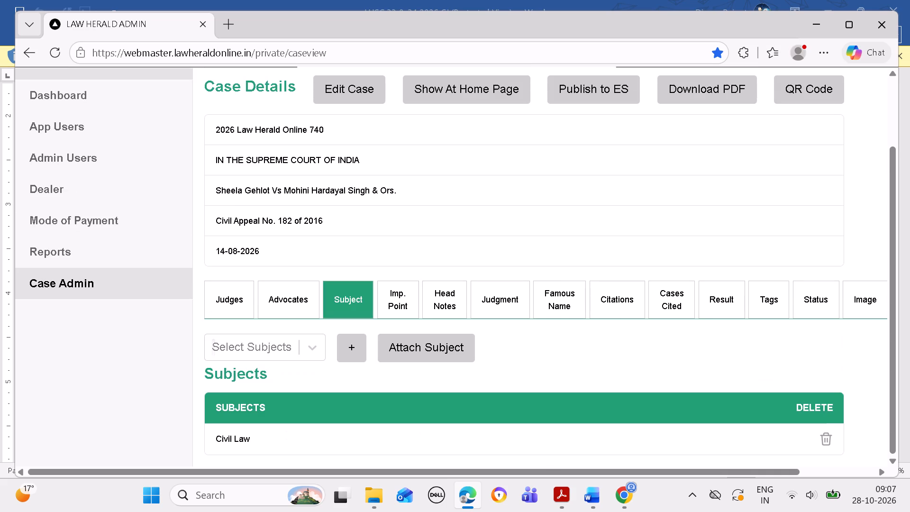
pyautogui.click(402, 287)
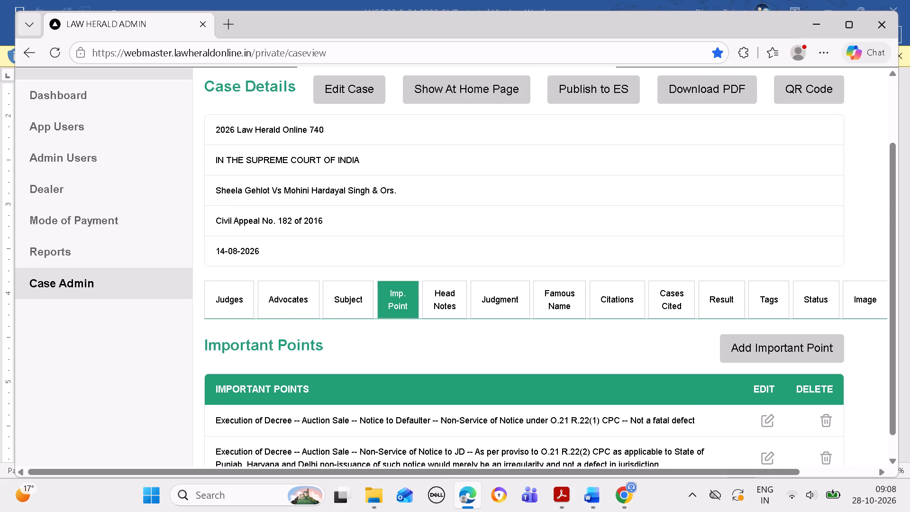
pyautogui.scroll(-3, 419, 286)
pyautogui.click(456, 273)
pyautogui.scroll(-3, 491, 233)
pyautogui.scroll(3, 529, 203)
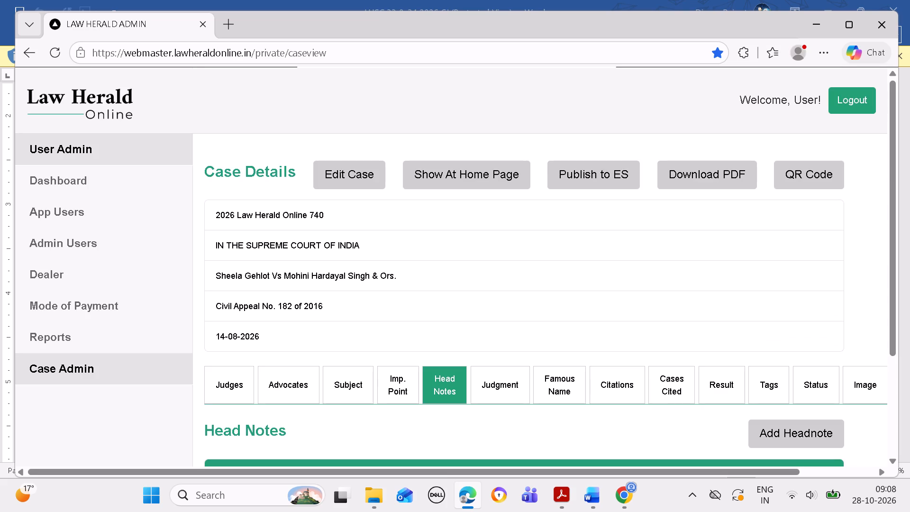
# Review the appeal's cases cited list and its attached citations for completeness.
pyautogui.click(679, 379)
pyautogui.scroll(-4, 637, 344)
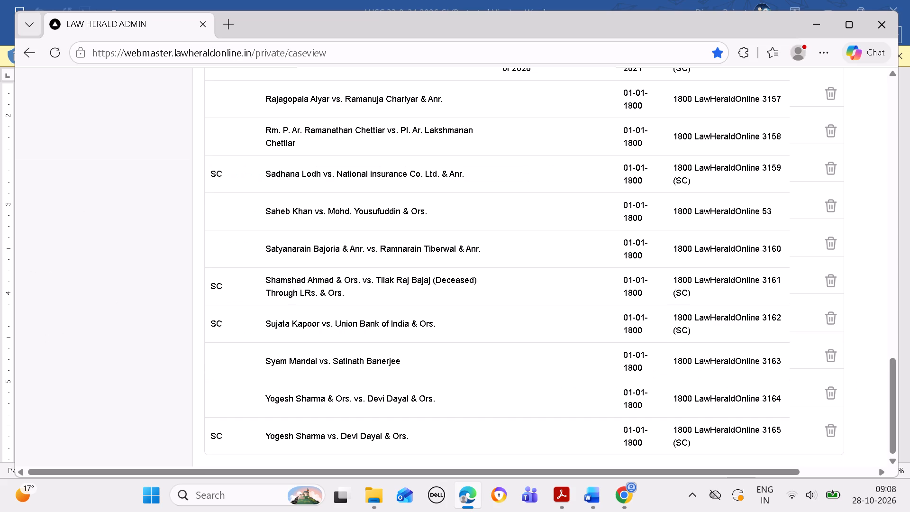
pyautogui.scroll(2, 617, 298)
pyautogui.click(624, 374)
pyautogui.scroll(-4, 615, 359)
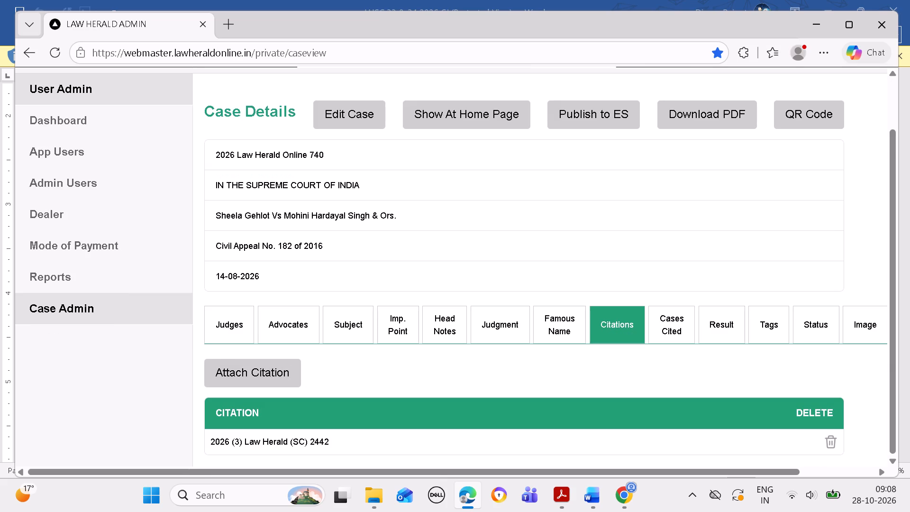
pyautogui.scroll(2, 597, 248)
pyautogui.scroll(-4, 603, 302)
pyautogui.click(665, 330)
pyautogui.scroll(-4, 661, 326)
pyautogui.scroll(2, 642, 322)
pyautogui.click(617, 377)
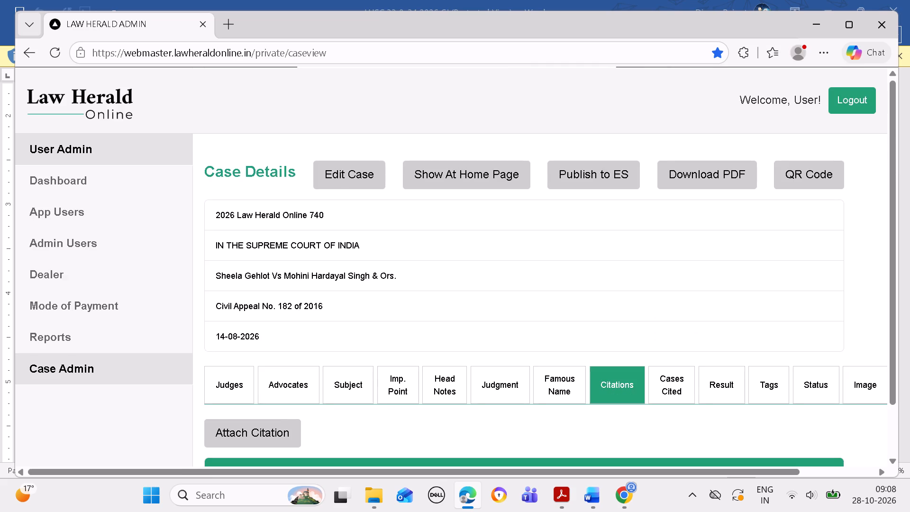
pyautogui.scroll(3, 610, 327)
pyautogui.scroll(-5, 610, 324)
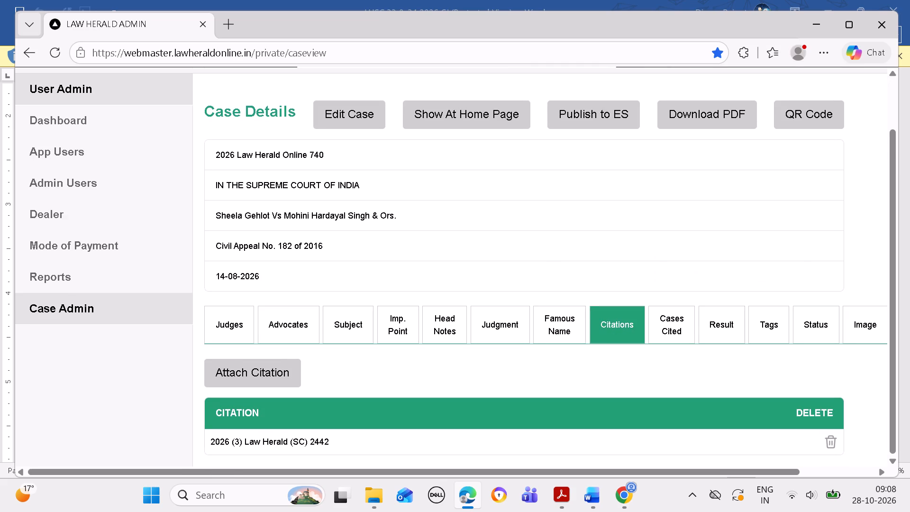
# Publish Civil Appeal No. 182 of 2016 to ES.
pyautogui.click(591, 121)
pyautogui.click(590, 150)
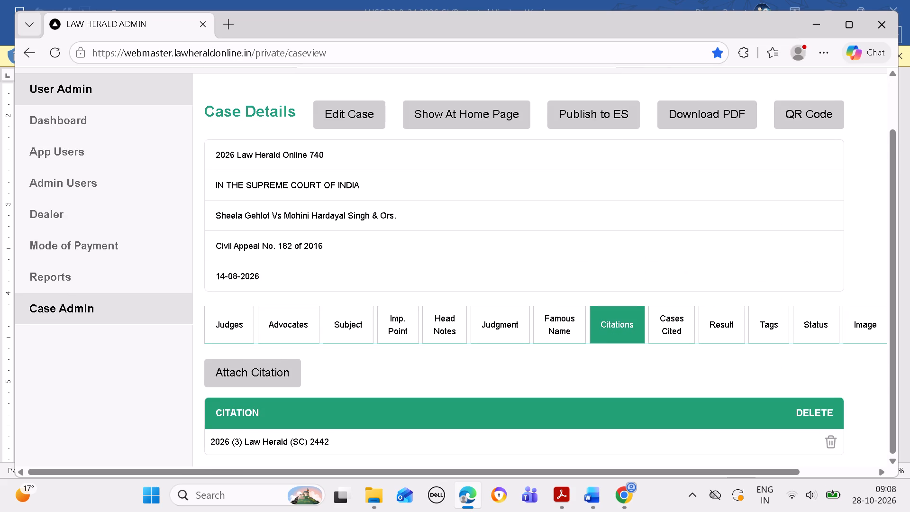